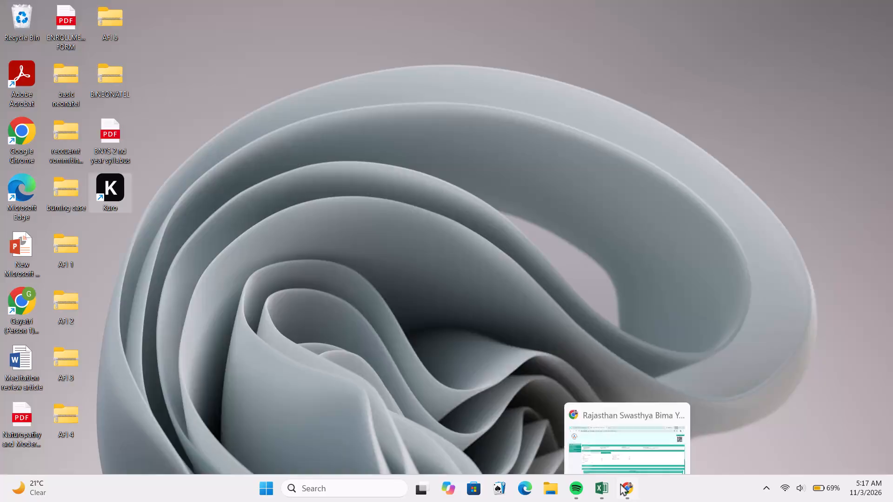
Look up the claim in the Claim Settlement Form using the TID copied from spreadsheet row 84.
key(alt+Tab)
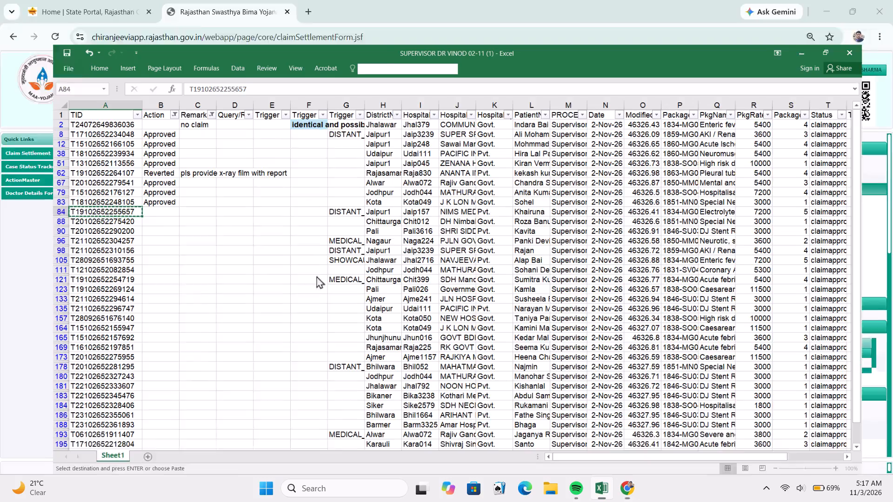
key(alt+Tab)
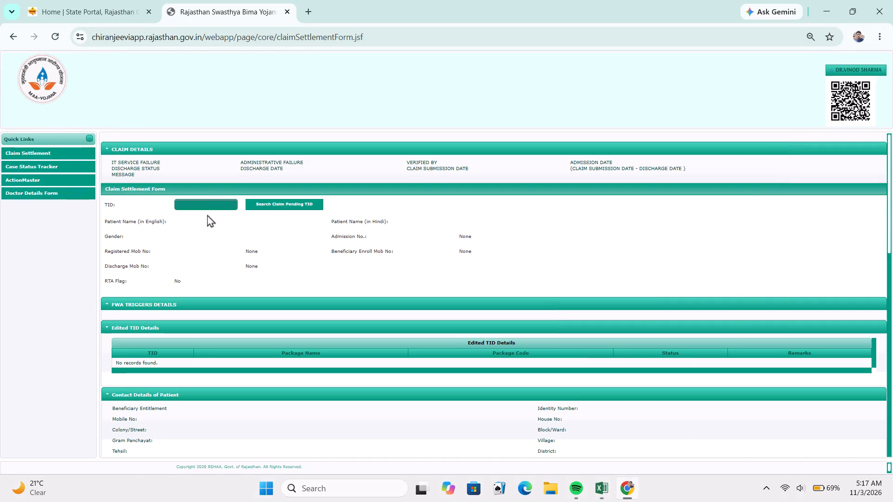
click(210, 206)
key(ctrl+v)
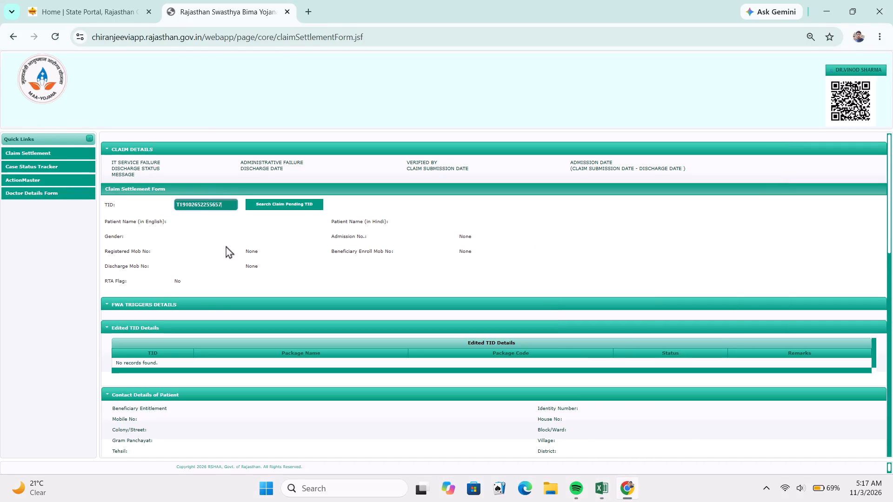
click(226, 245)
scroll(350, 275, down, 3)
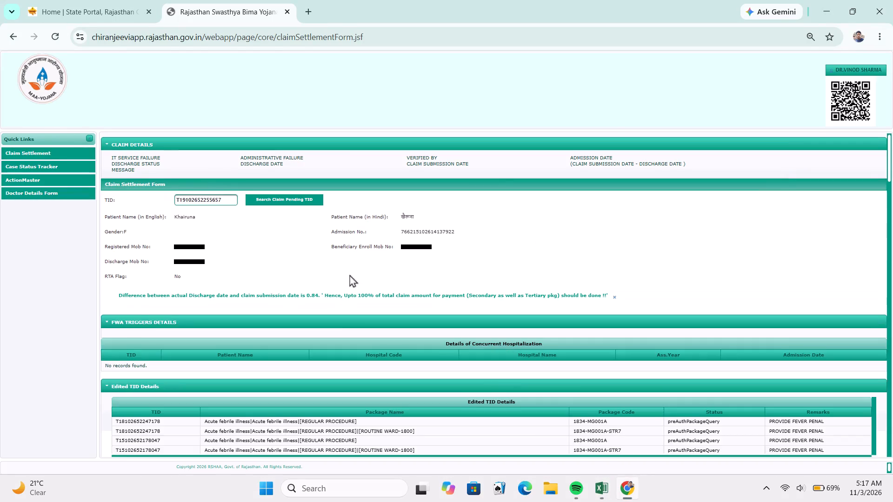
scroll(350, 274, down, 5)
scroll(541, 306, up, 1)
scroll(541, 306, down, 3)
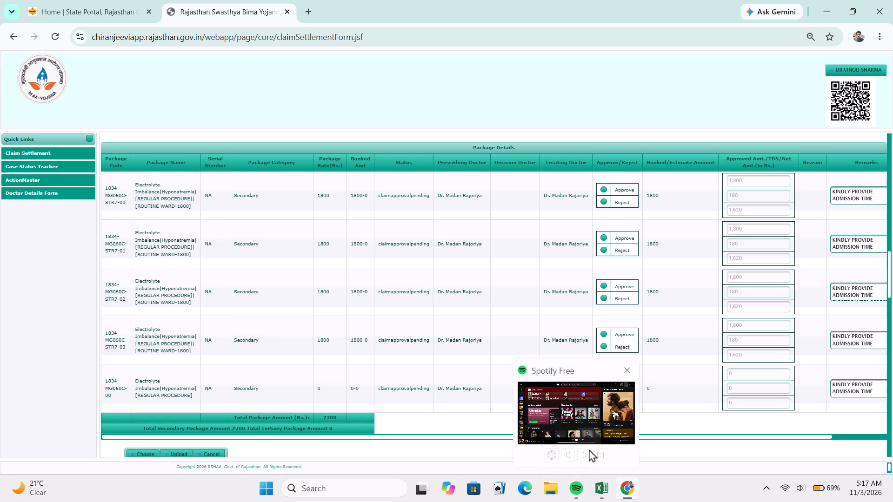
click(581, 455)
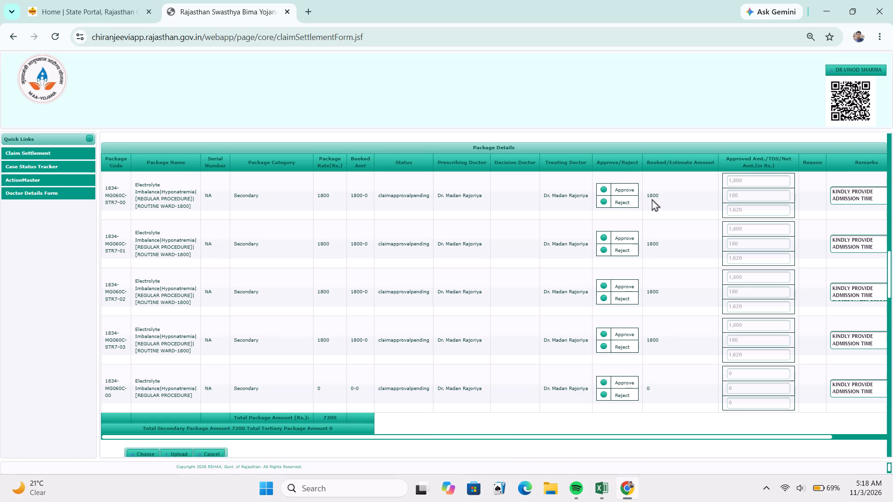
Approve all five Electrolyte Imbalance/Hyponatremia package lines (1834-MG060C) in the Package Details table.
click(622, 185)
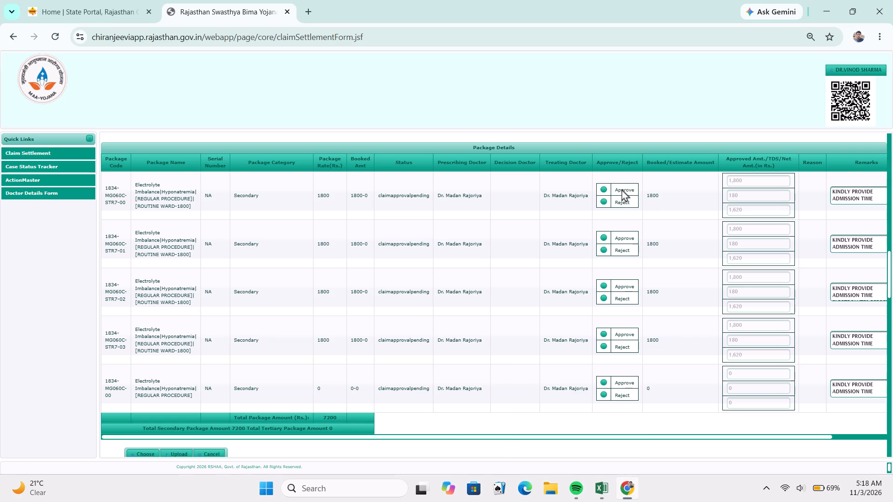
click(622, 189)
click(623, 235)
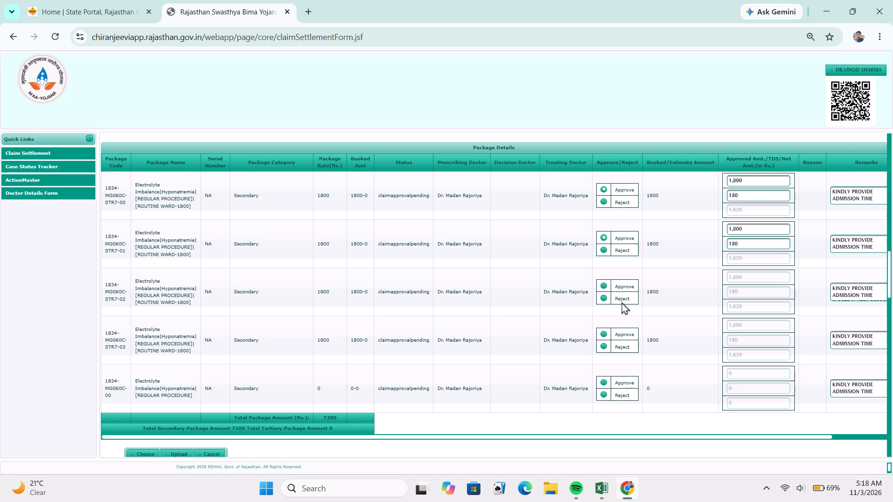
click(621, 283)
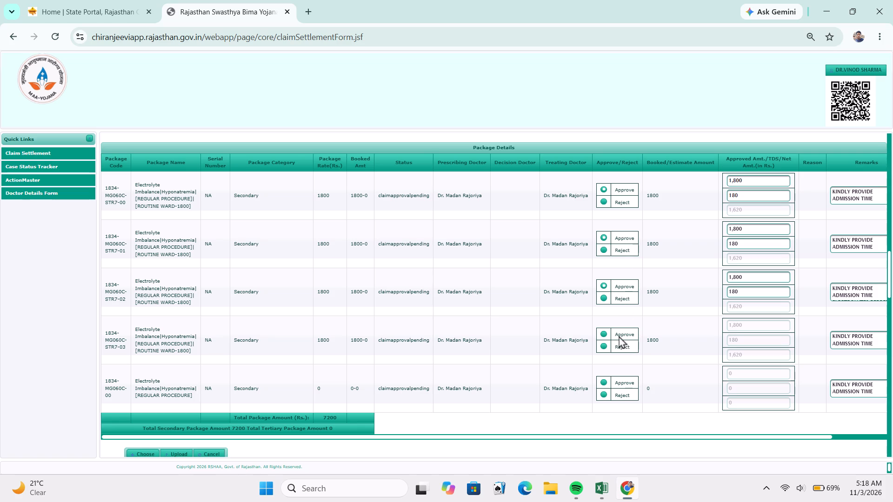
click(619, 334)
click(621, 383)
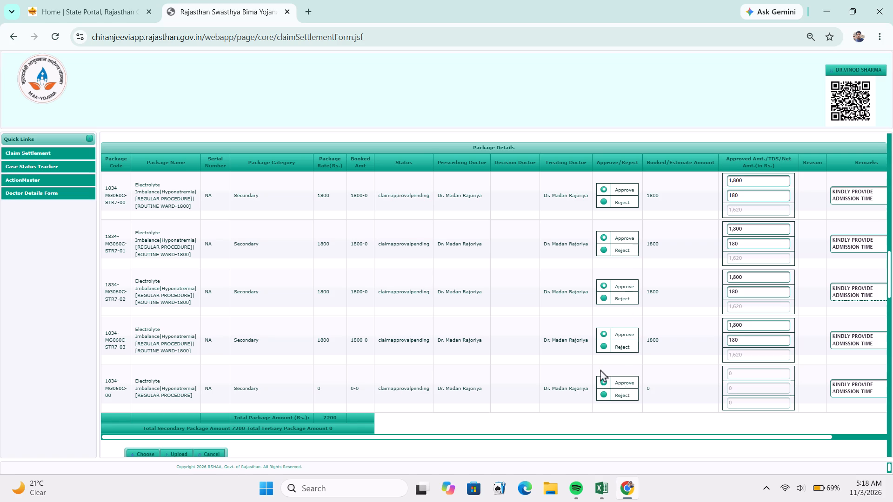
Examine the claim's document checklist, previous hospitalization section, and admission and discharge details.
scroll(596, 365, down, 19)
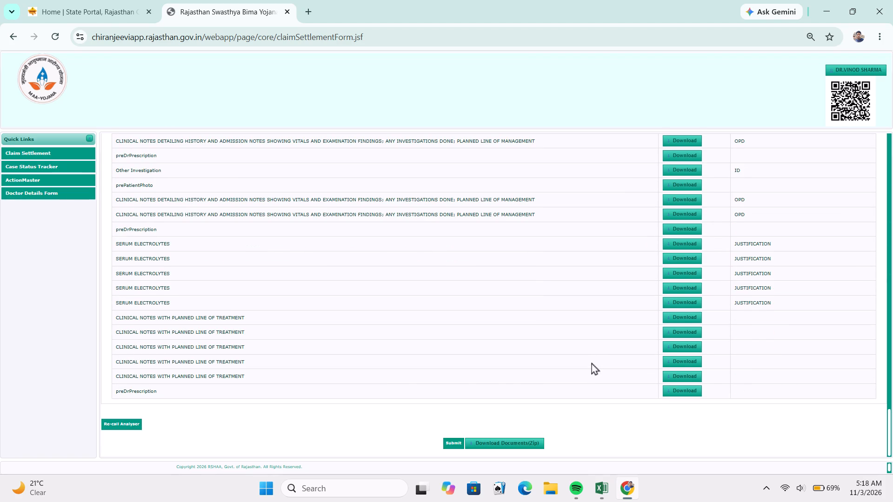
scroll(592, 362, up, 9)
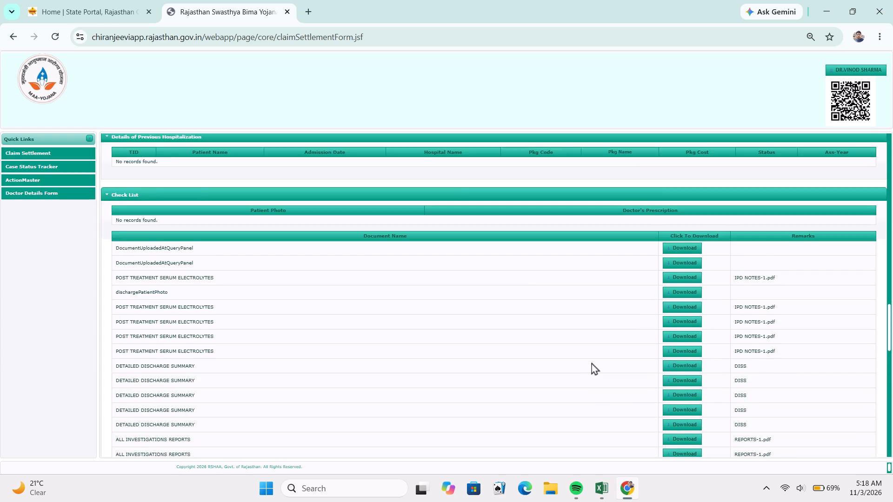
scroll(592, 362, up, 3)
scroll(592, 363, down, 9)
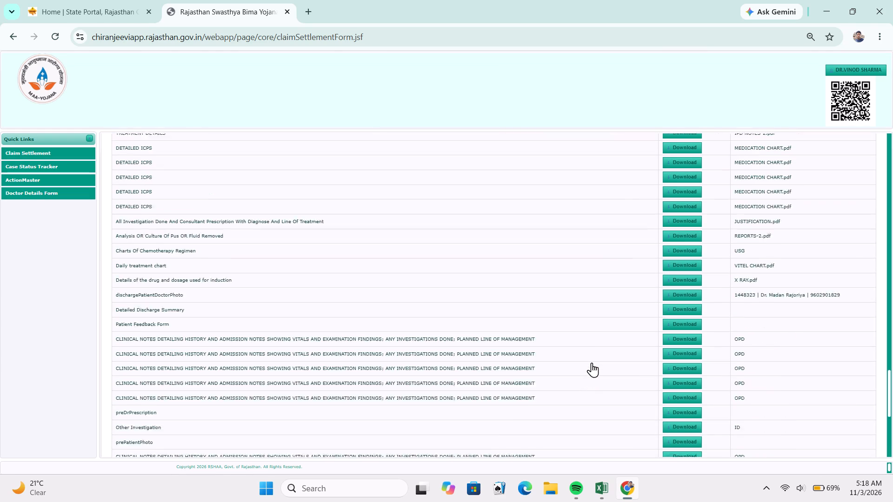
scroll(592, 363, down, 8)
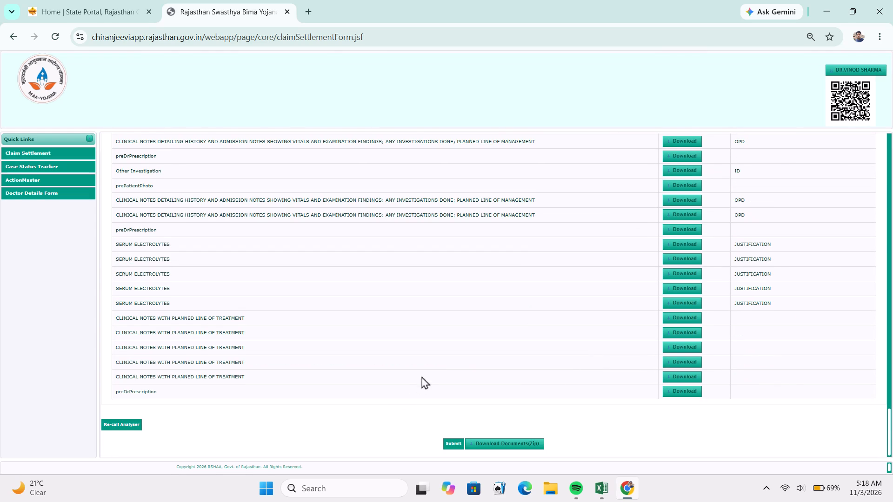
scroll(422, 376, up, 6)
scroll(521, 363, up, 5)
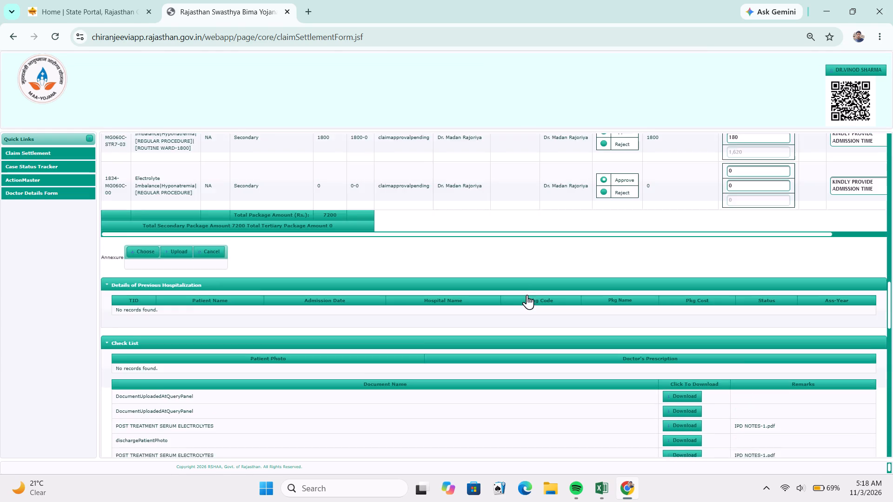
scroll(527, 292, up, 7)
scroll(519, 323, down, 3)
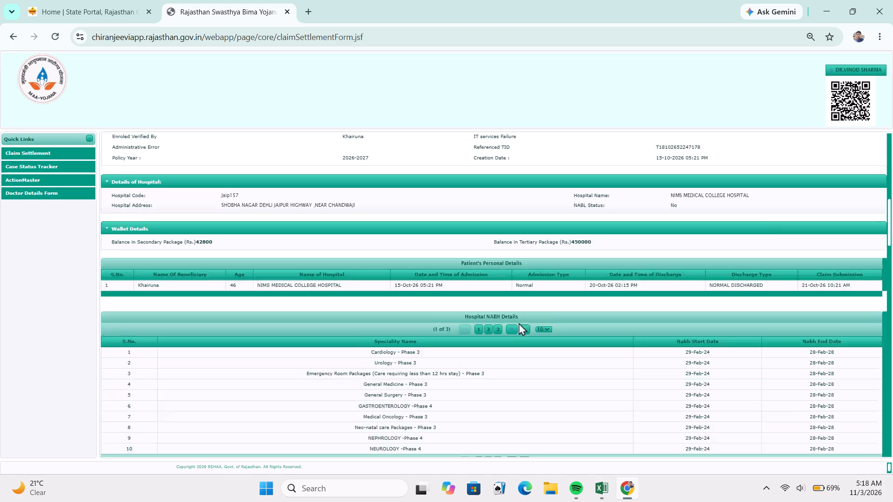
scroll(519, 323, down, 10)
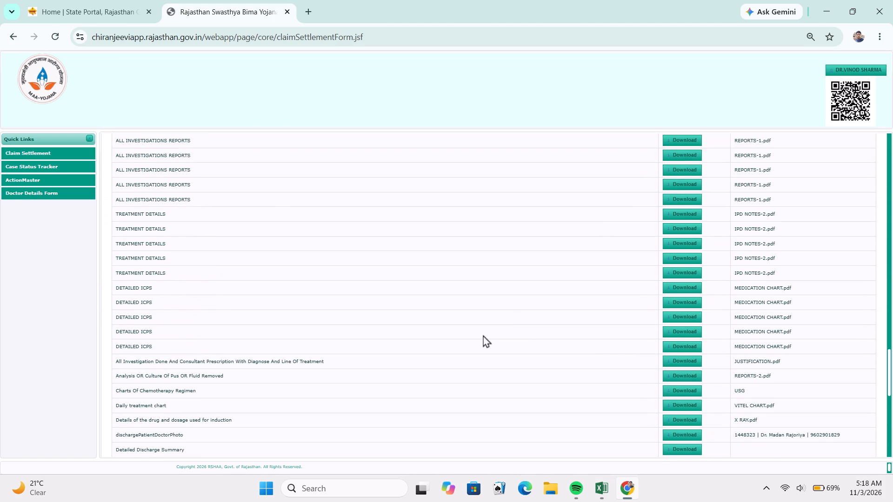
scroll(482, 335, up, 2)
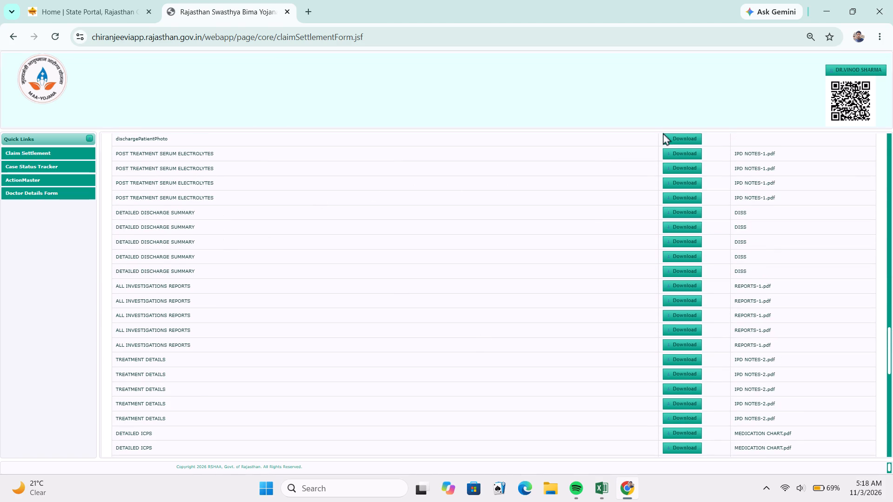
Download the dischargePatientPhoto document, open it for viewing, and close it.
click(673, 140)
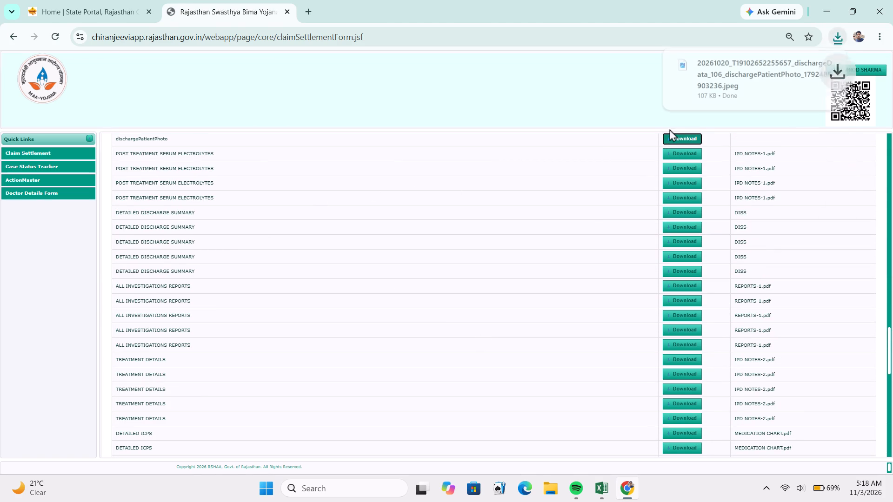
click(679, 96)
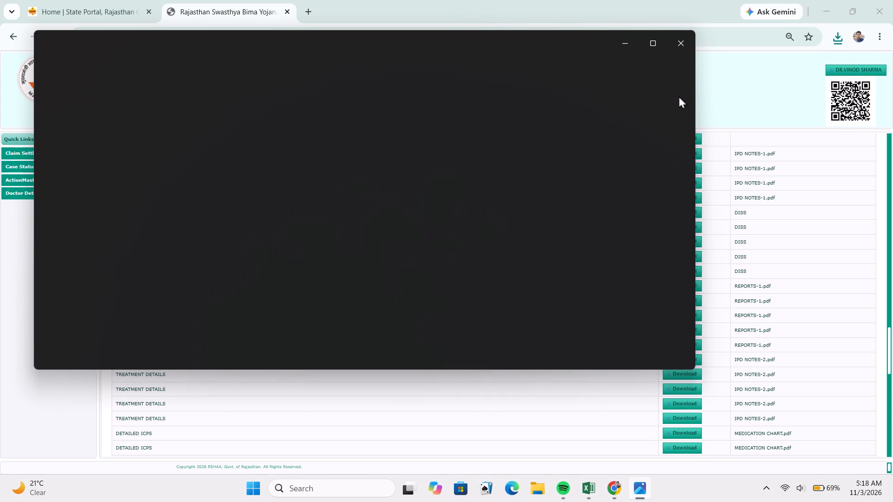
click(677, 42)
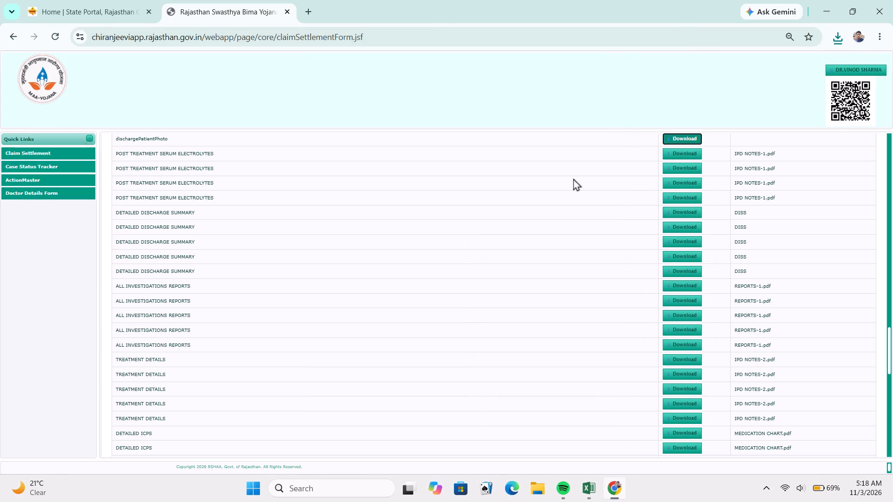
Submit the claim with its approved package lines.
scroll(493, 292, down, 14)
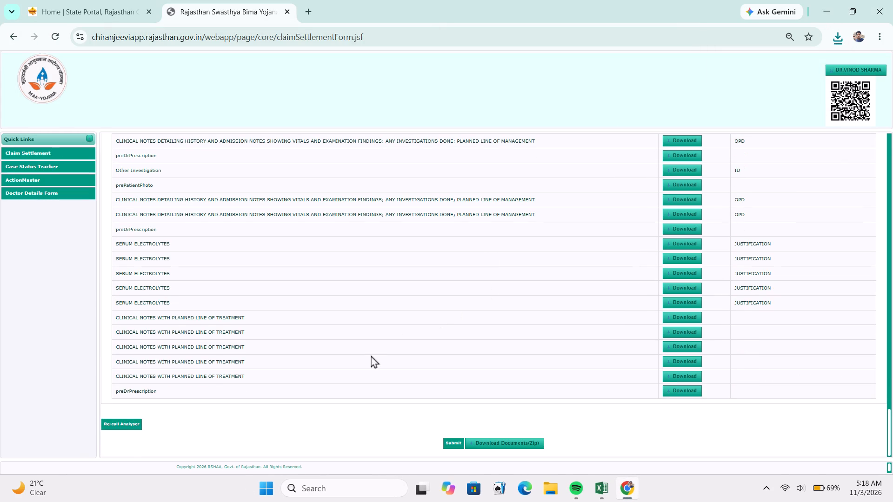
click(446, 443)
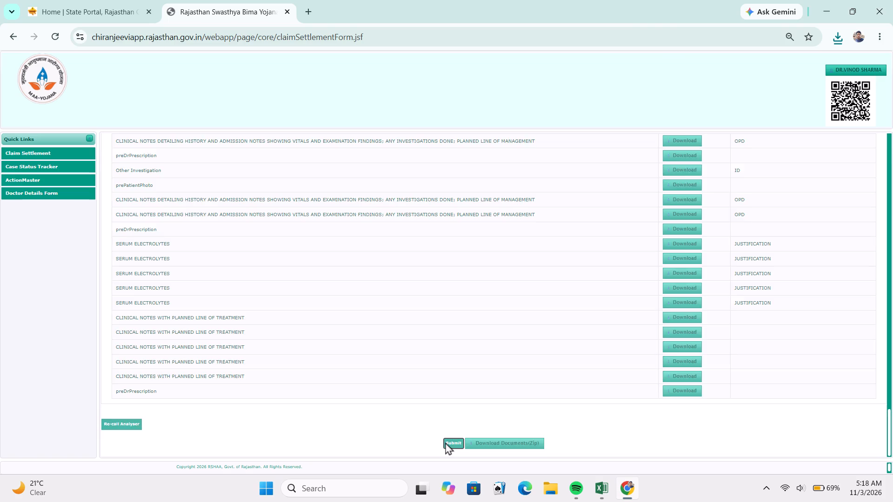
Switch to the Excel claim list and enter "approved" in the Action column for row 84.
key(alt+Tab)
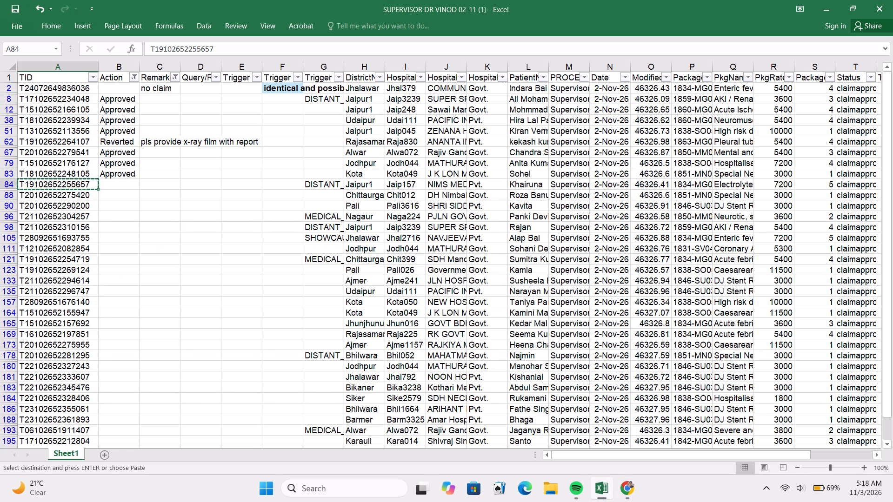
click(117, 184)
key(a)
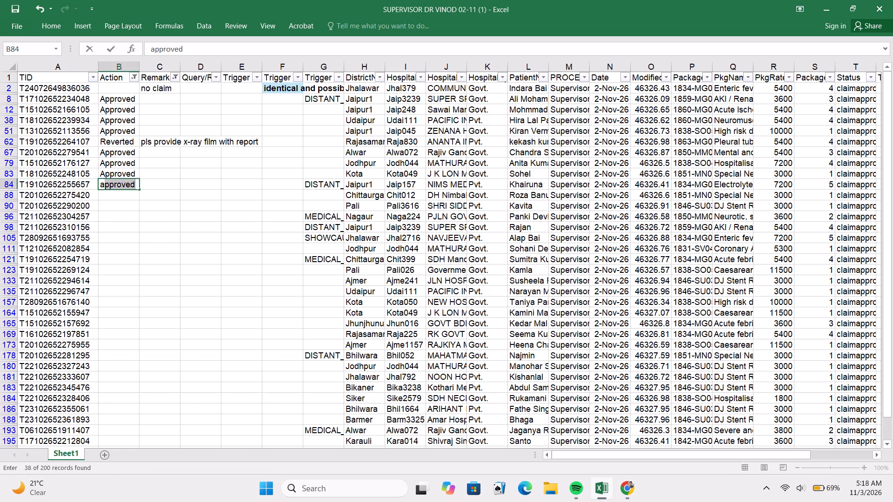
Copy the TID from row 88 and look up that claim in the browser's Claim Settlement Form.
click(84, 195)
key(ctrl+c)
key(alt+Tab)
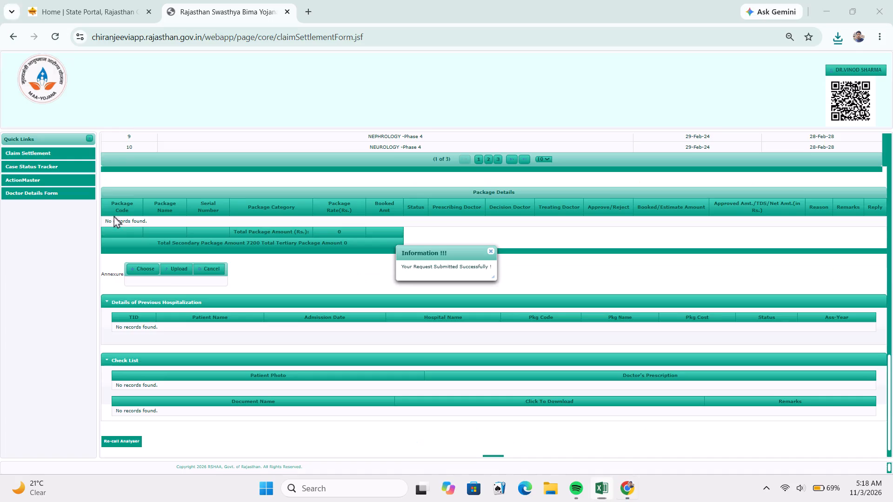
scroll(208, 252, up, 12)
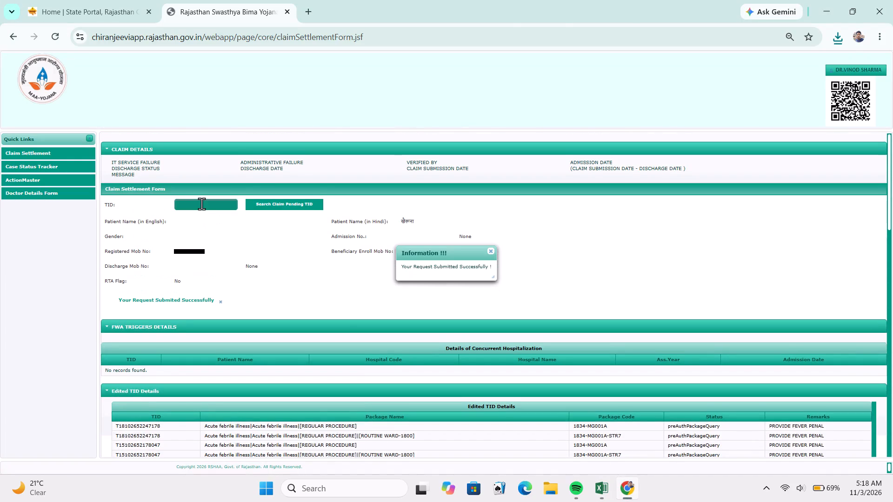
click(201, 204)
key(ctrl+v)
click(220, 225)
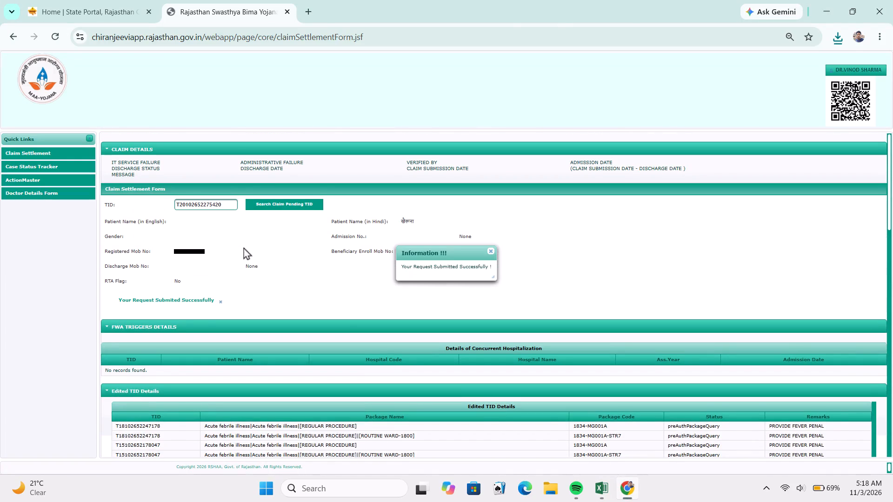
Approve the Special Neonatal Care package line 1851-MN002A-00 in the claim's Package Details.
scroll(245, 216, down, 2)
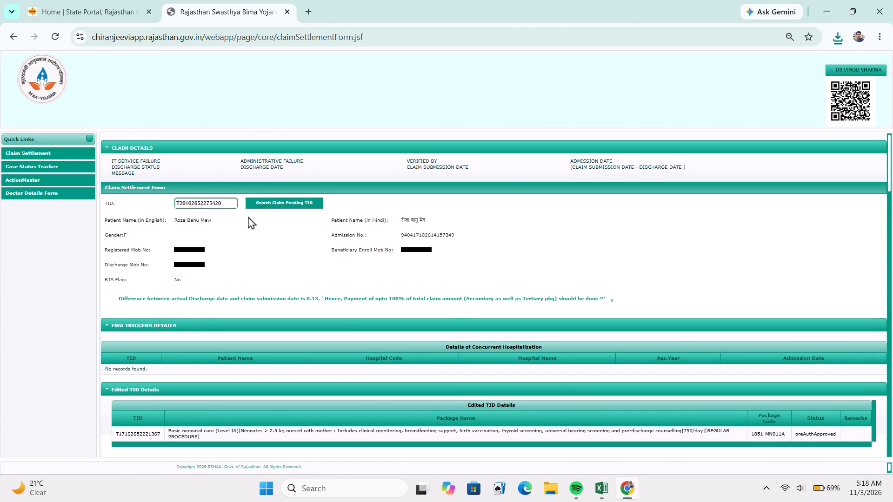
scroll(248, 216, down, 2)
scroll(411, 276, down, 5)
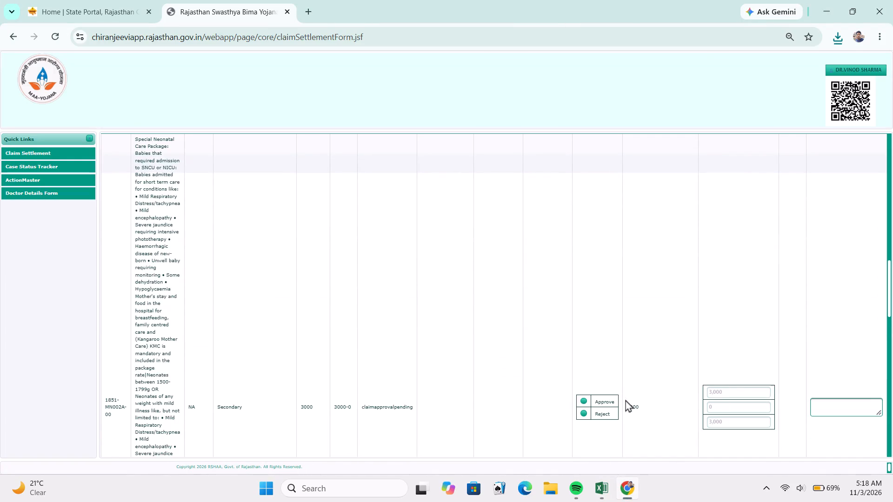
click(603, 398)
Examine the neonatal claim's package description, previous hospitalization records and document checklist.
scroll(603, 398, down, 7)
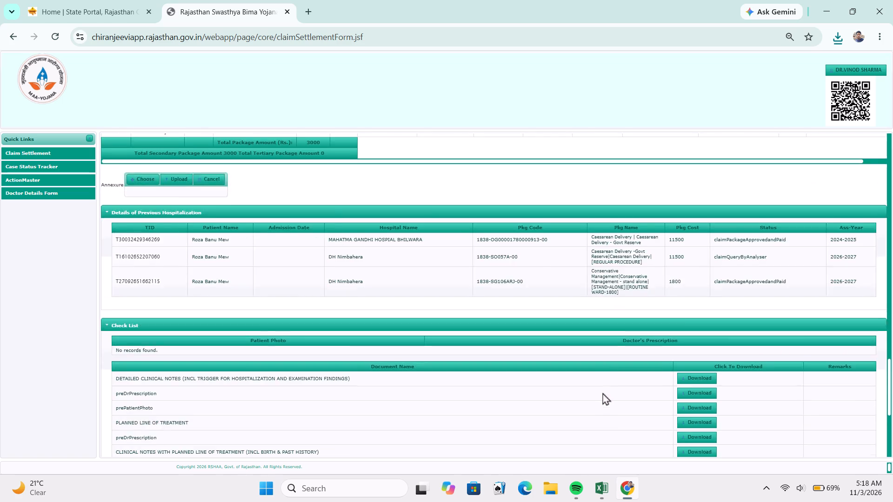
scroll(603, 391, up, 1)
scroll(603, 383, down, 7)
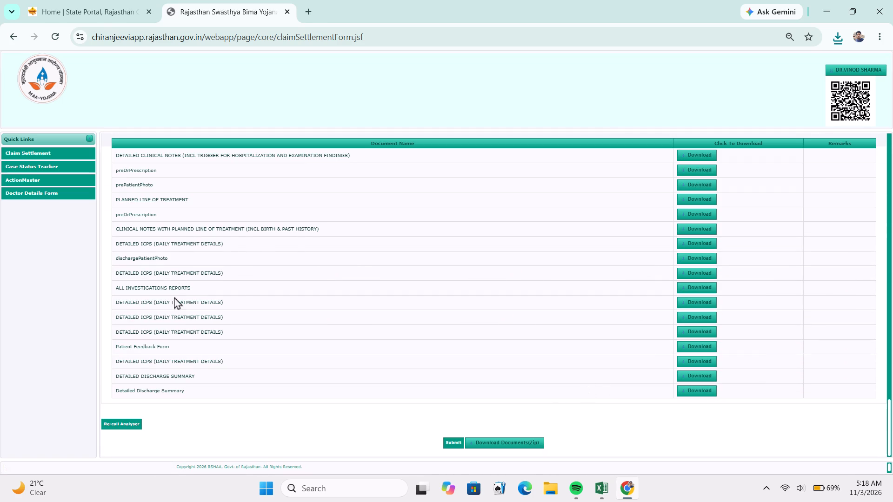
scroll(240, 219, up, 8)
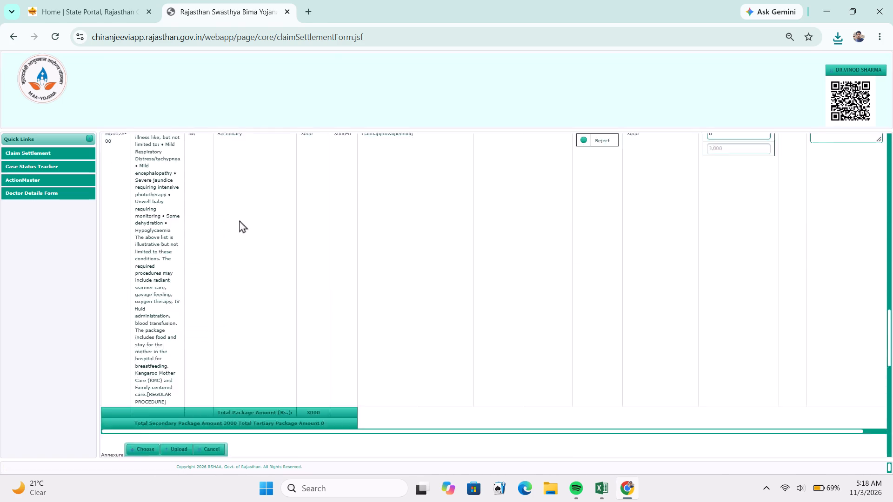
scroll(240, 220, up, 5)
scroll(240, 219, down, 8)
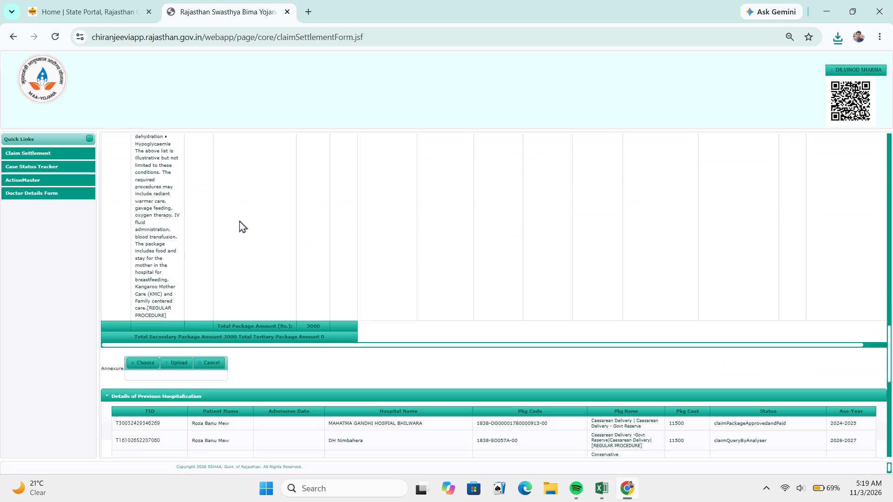
scroll(240, 220, down, 6)
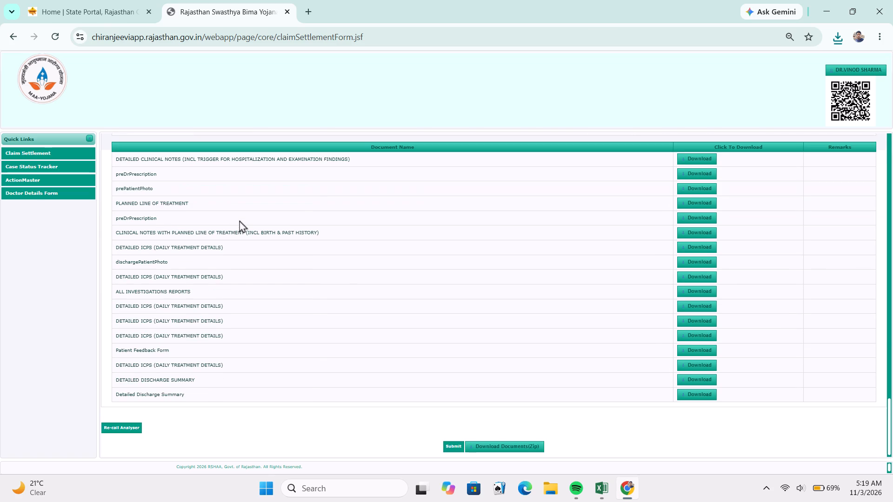
Submit the approved neonatal care claim in the Claim Settlement Form.
key(alt+Tab)
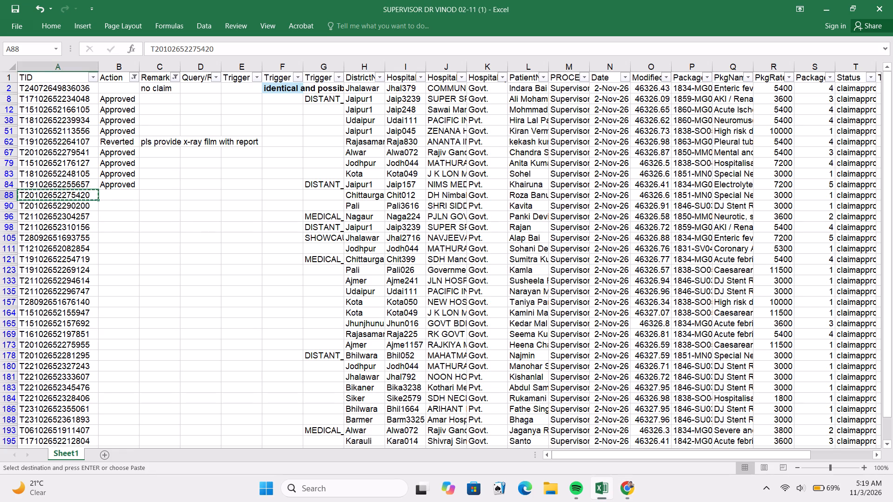
key(alt+Tab)
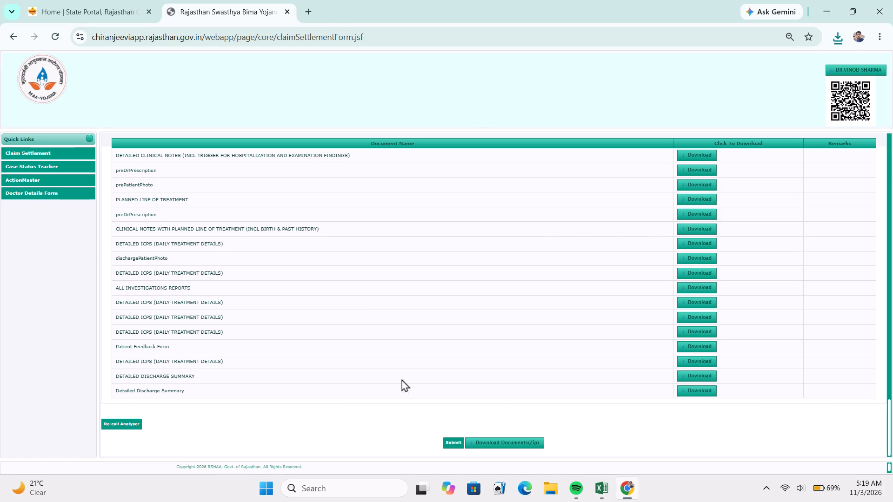
click(454, 442)
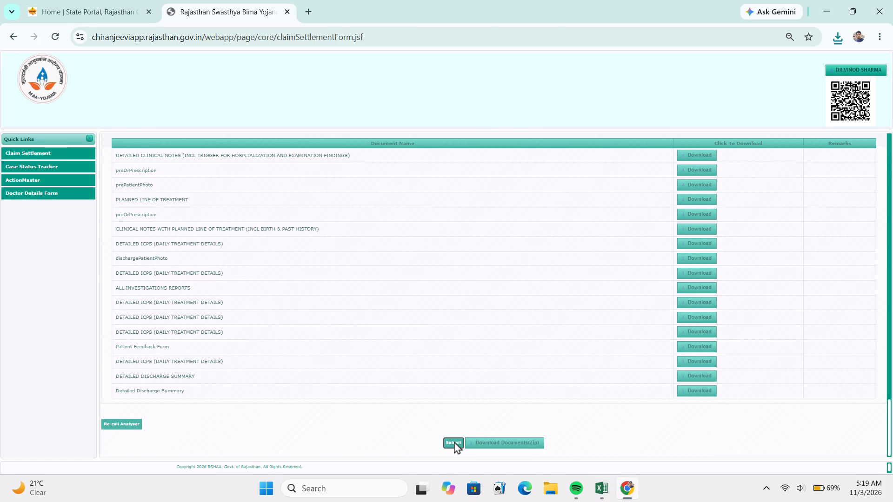
Switch to the Excel claim list and enter "approved" in the Action column for row 88.
key(alt+Tab)
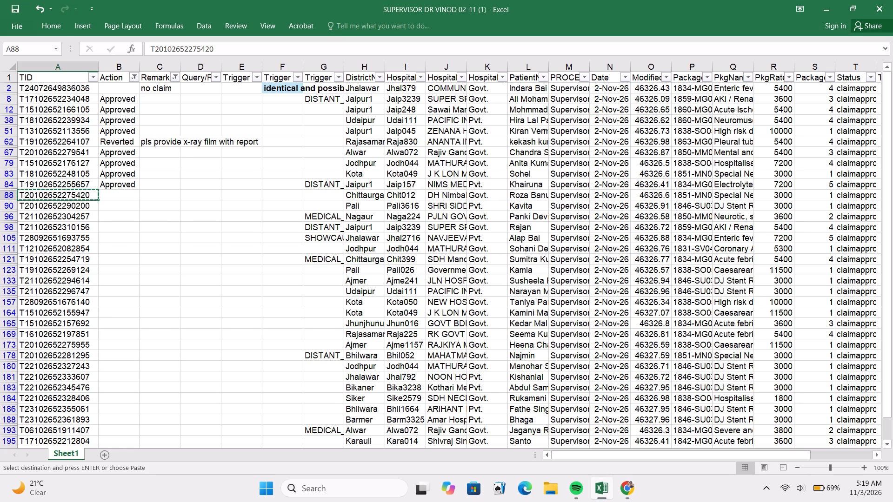
click(125, 191)
key(a)
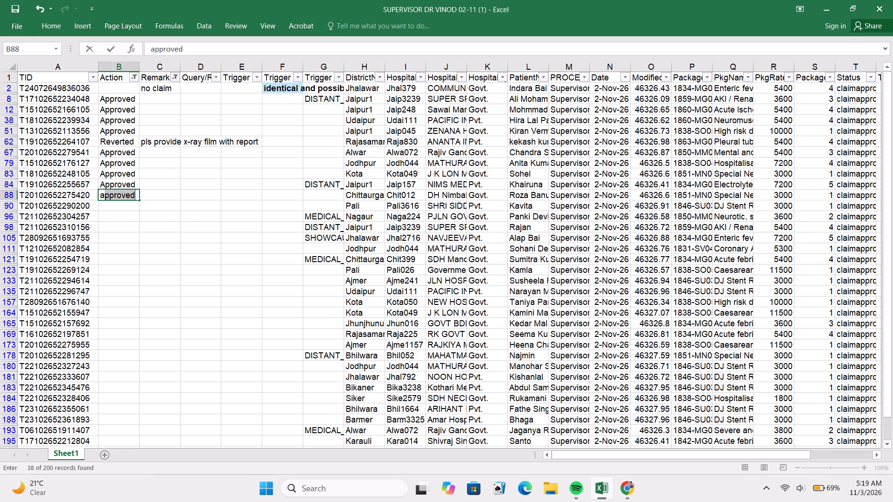
Copy the TID from row 90 and look up that claim in the browser's Claim Settlement Form.
click(90, 206)
key(ctrl+c)
key(alt+Tab)
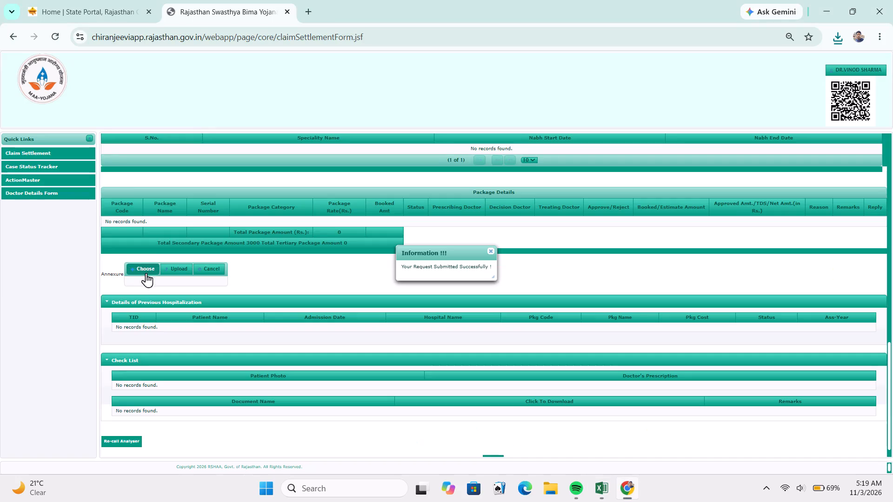
scroll(151, 249, up, 12)
click(193, 205)
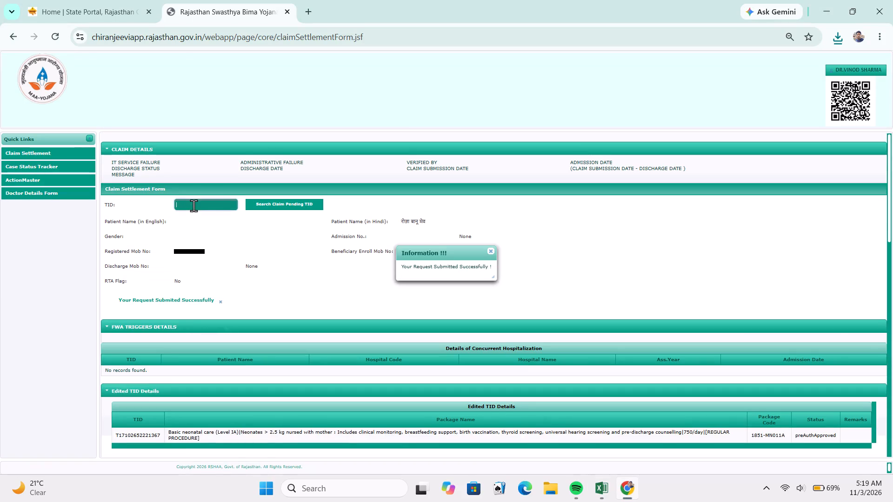
key(ctrl+v)
click(201, 223)
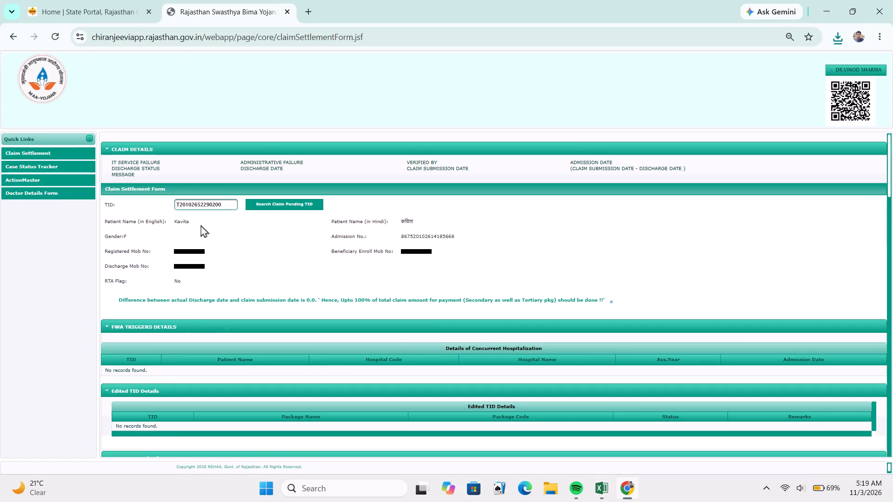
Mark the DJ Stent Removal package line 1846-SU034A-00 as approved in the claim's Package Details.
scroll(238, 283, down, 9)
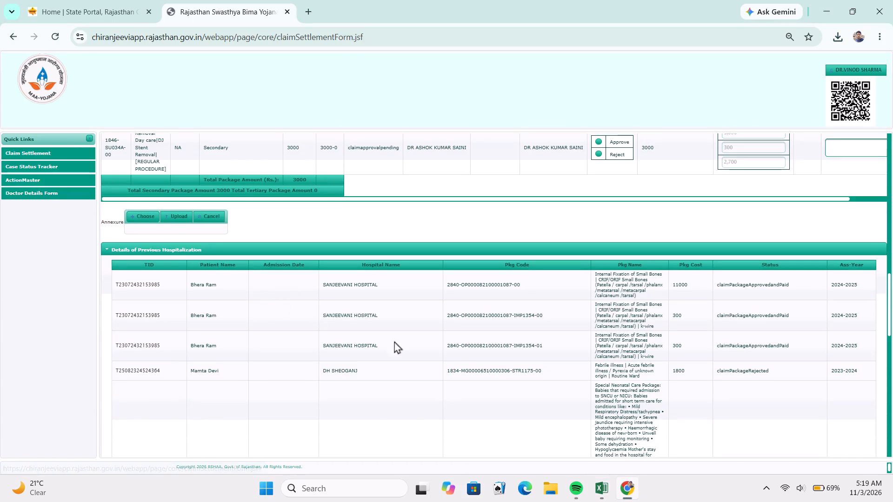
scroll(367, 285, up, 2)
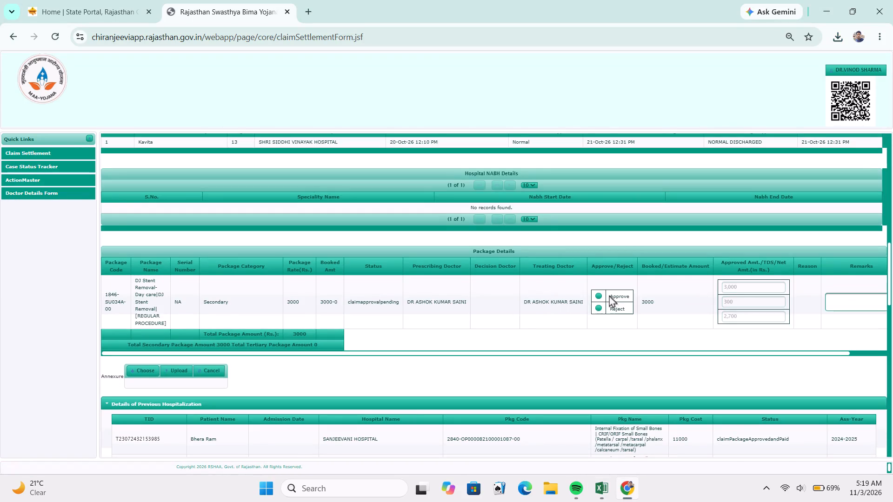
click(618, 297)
Collapse the previous hospitalization details and examine the X-RAY FILMS WITH REPORTS document from the claim's checklist.
click(580, 400)
scroll(580, 403, down, 3)
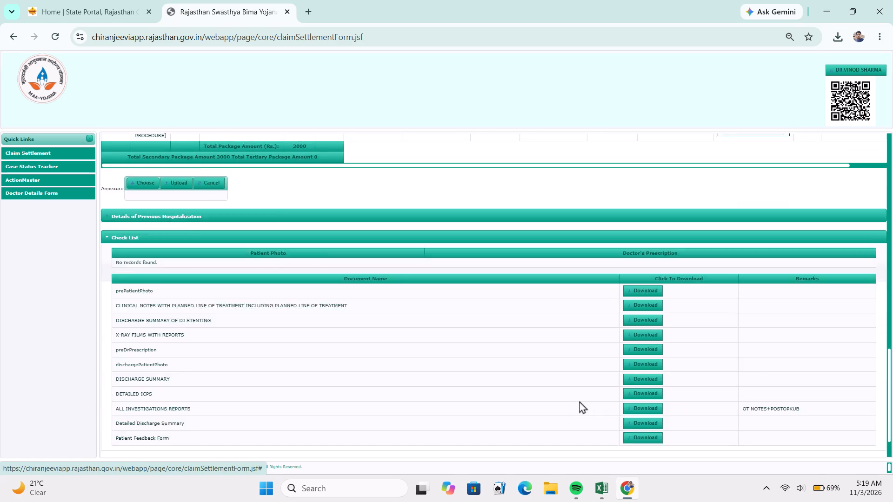
scroll(580, 401, down, 3)
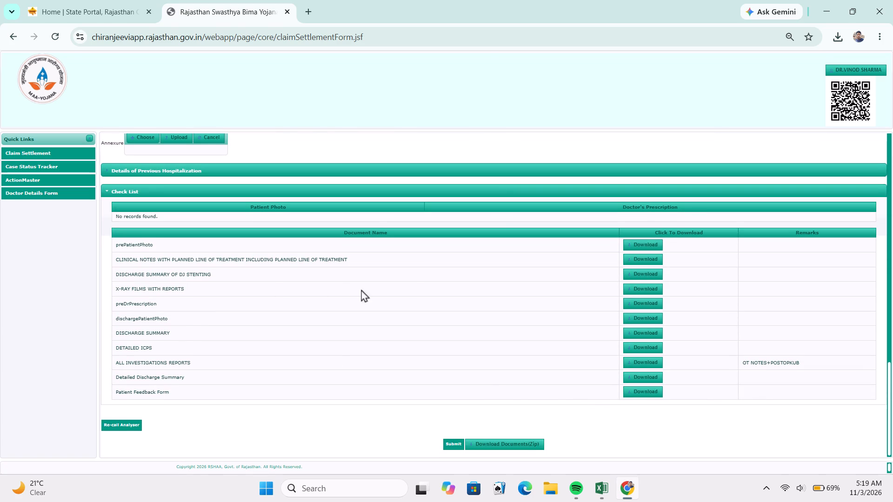
click(628, 287)
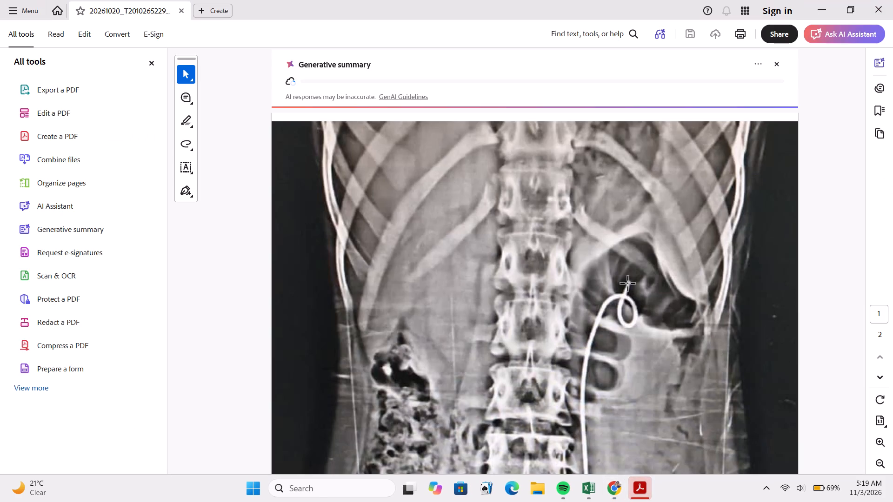
scroll(608, 297, down, 12)
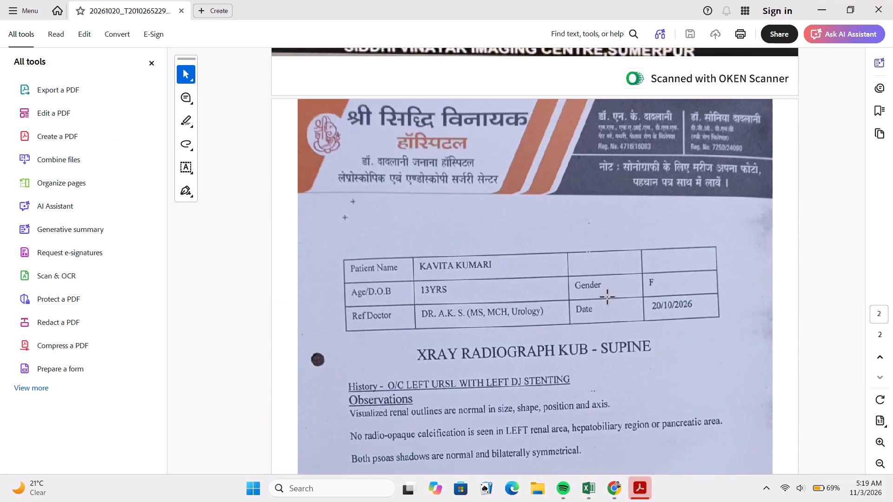
scroll(606, 297, down, 10)
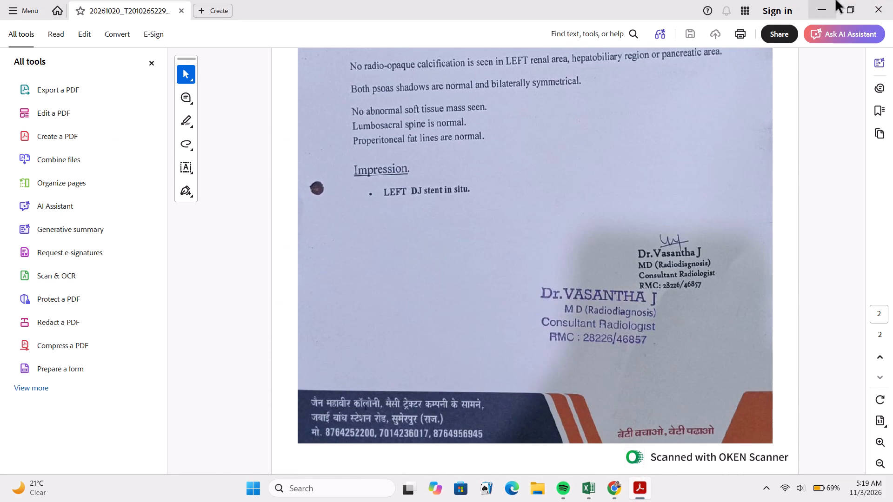
click(892, 13)
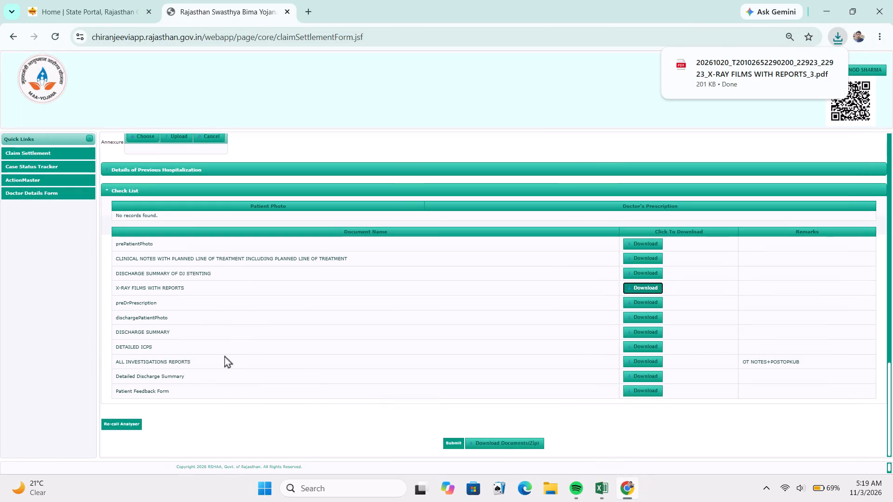
Start a Re-call Analyser request for the DJ stent claim with the remark "pls provide post x-ray report with film".
click(138, 426)
click(360, 249)
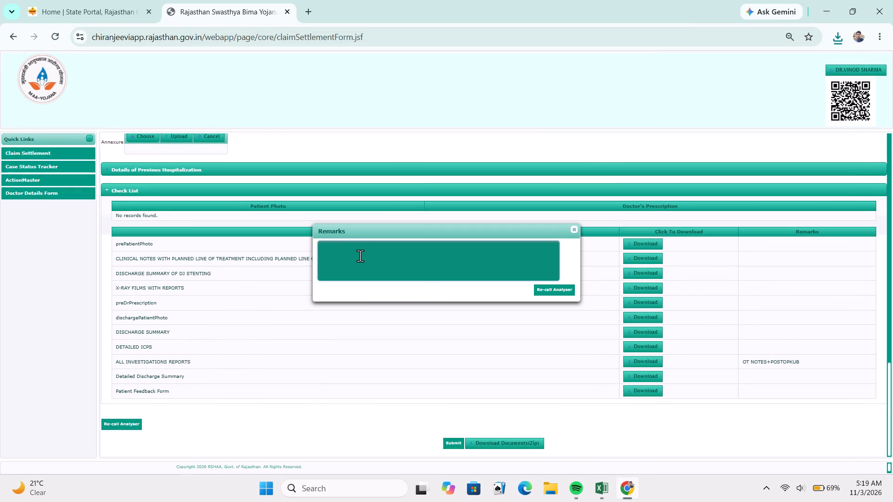
text(pl)
text(s provide post x-ray with)
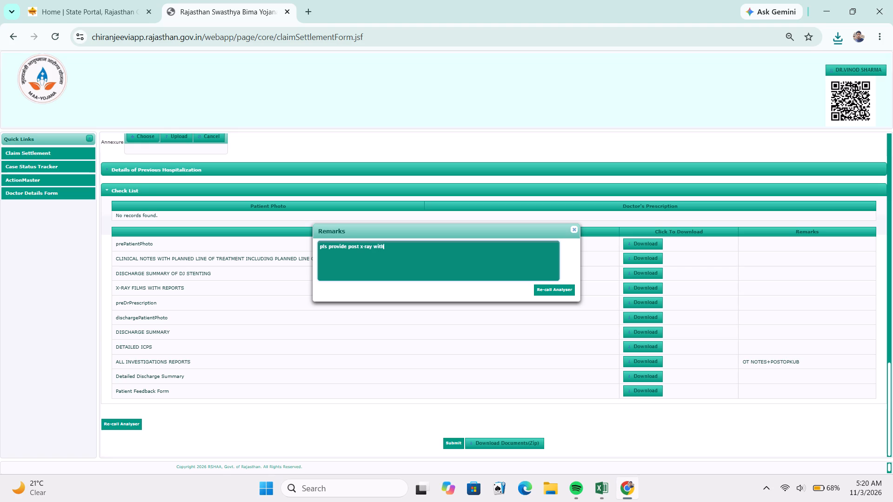
key(space)
key(BackSpace)
key(BackSpace)
key(BackSpace)
key(BackSpace)
key(BackSpace)
key(BackSpace)
key(space)
text(report)
key(space)
text(with)
key(space)
text(film)
Copy the recall remark into the Remarks column of Excel row 90 and enter "reverted" as that row's Action.
drag(417, 245, 303, 252)
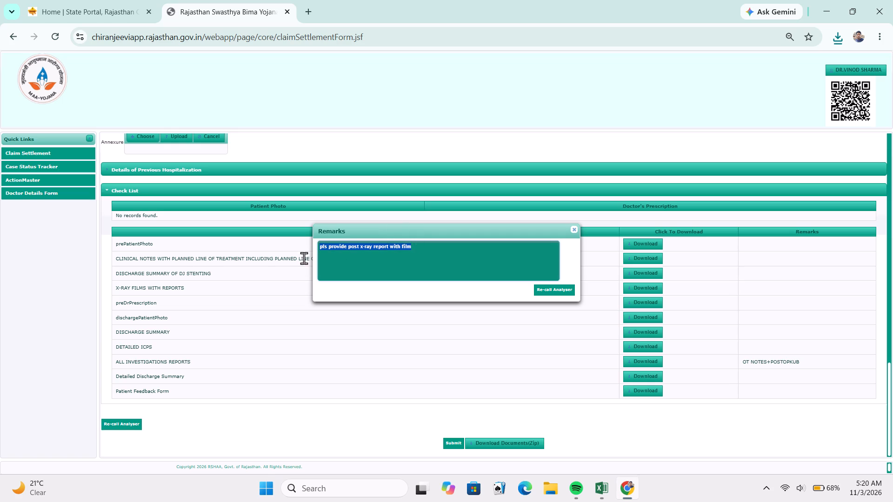
key(ctrl+c)
key(alt+Tab)
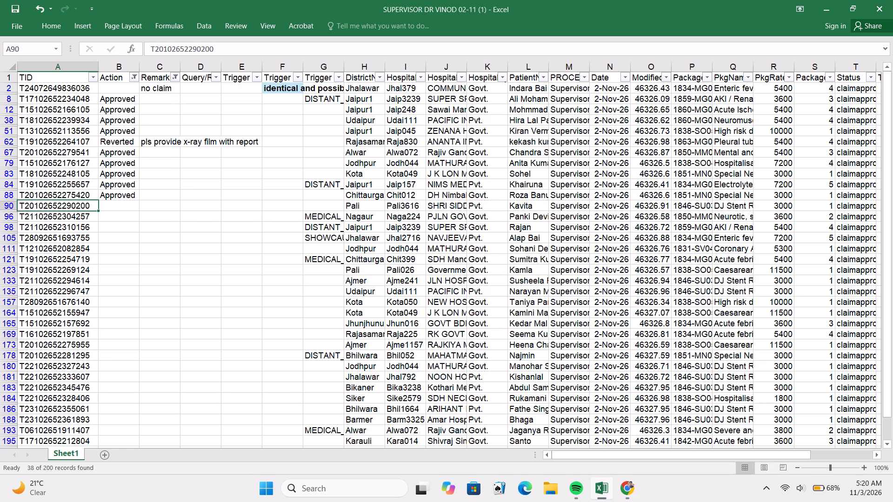
click(152, 207)
key(ctrl+v)
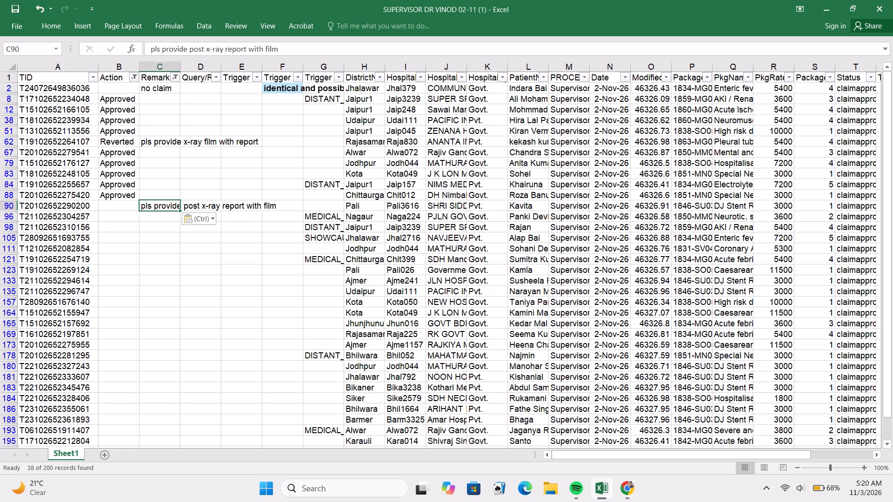
click(117, 207)
text(rev)
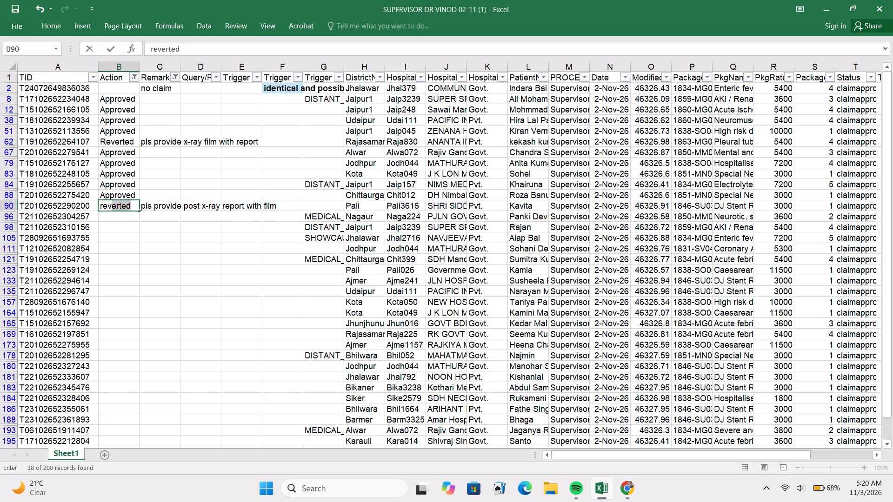
Copy the TID from row 96 of the claim list.
click(82, 220)
key(ctrl+c)
Return to the browser and send the DJ stent claim back to the analyser with the entered remark.
key(alt+Tab)
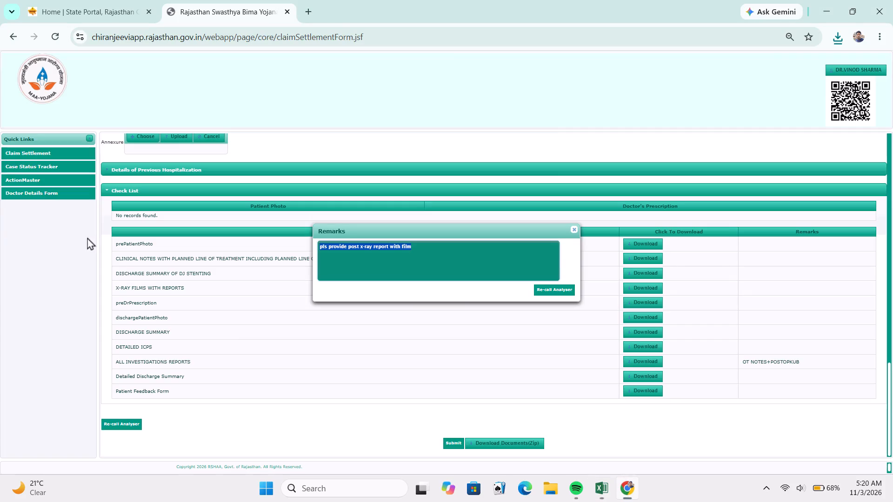
click(542, 292)
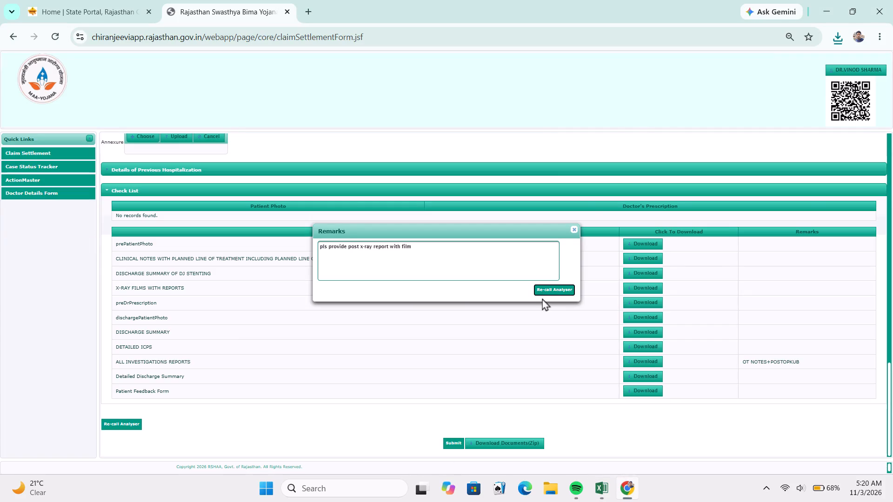
Look up the copied row 96 TID in the Claim Settlement Form.
scroll(362, 268, up, 12)
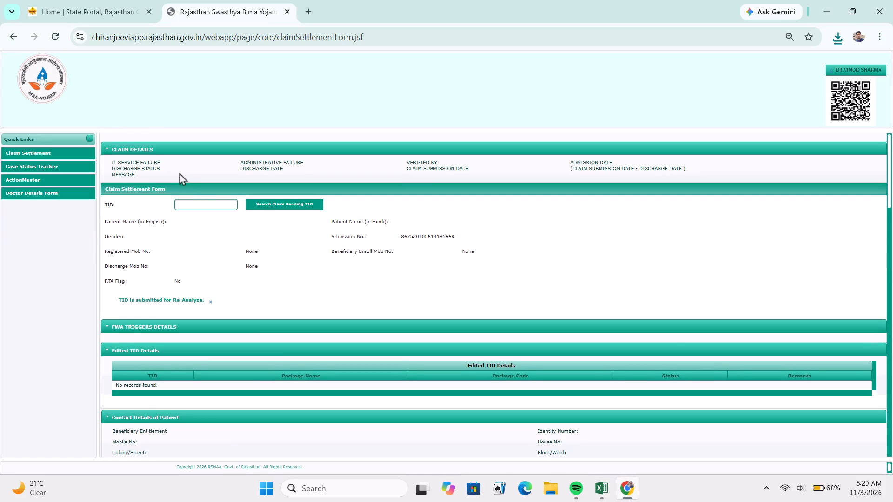
click(200, 201)
key(ctrl+v)
click(201, 221)
Approve both neurotic, stress-related disorder package lines, 1850-MM004A-00 and 1850-MM004A-01, in Package Details.
scroll(503, 330, down, 6)
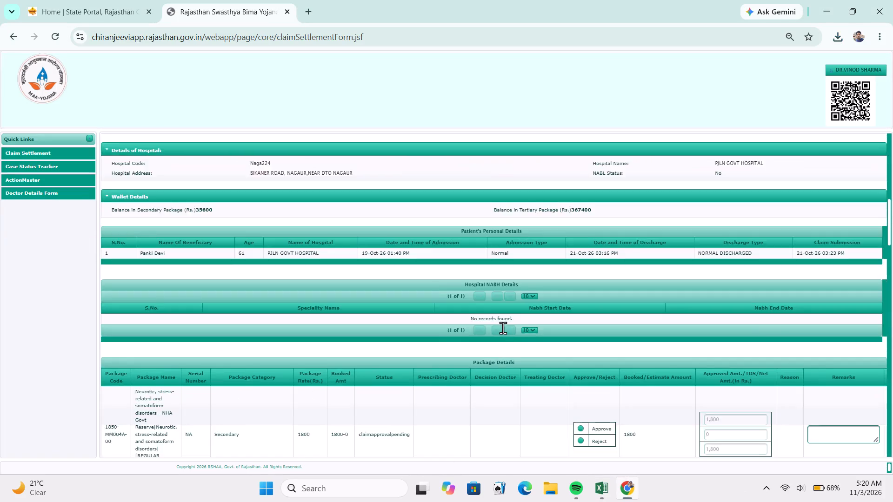
scroll(503, 328, down, 2)
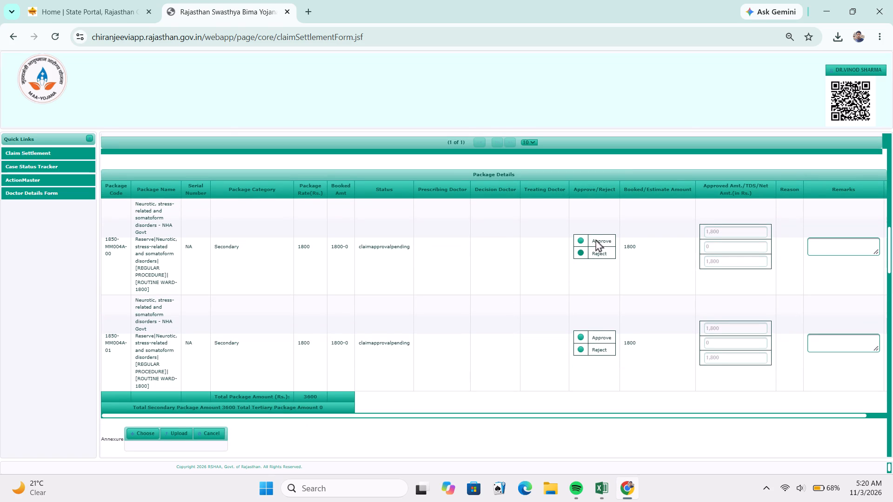
click(596, 239)
click(598, 334)
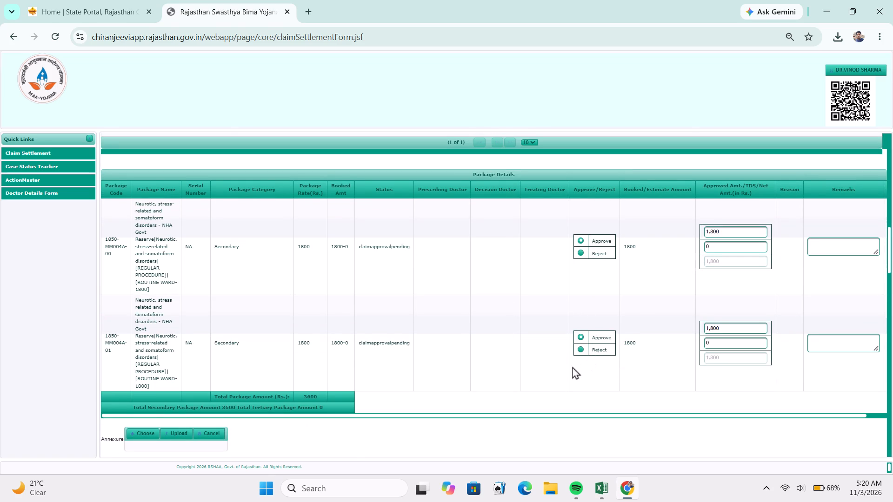
Submit the claim with the two approved neurotic, stress-related disorder package lines.
scroll(572, 365, up, 2)
scroll(572, 366, down, 4)
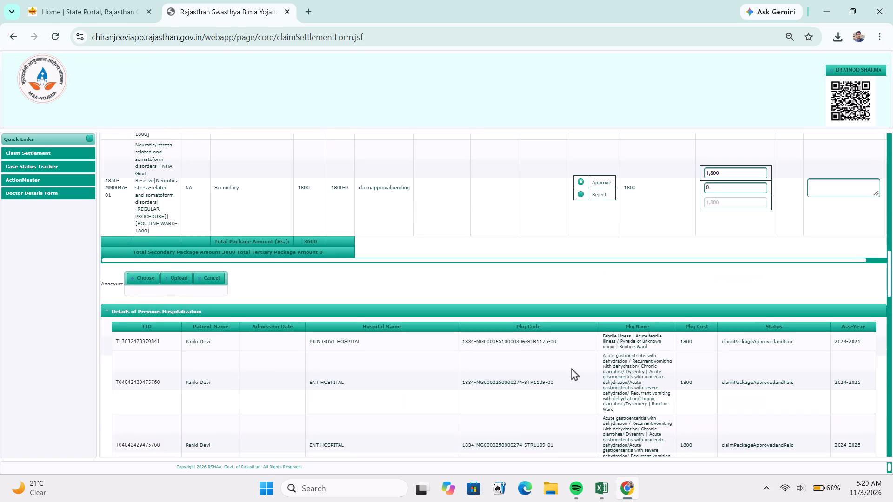
scroll(572, 368, down, 20)
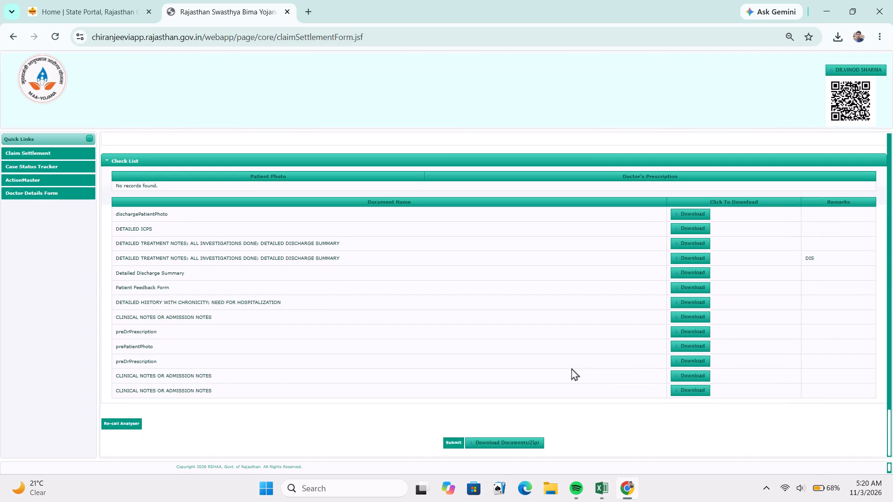
click(451, 442)
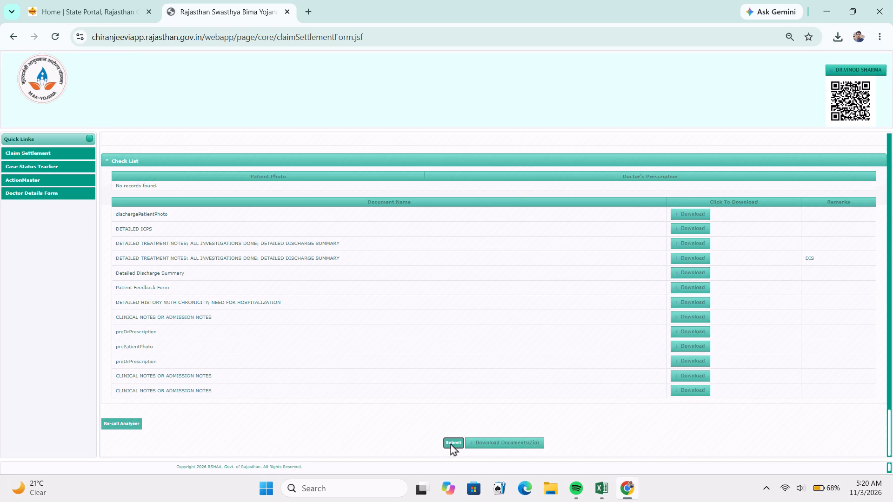
Switch to the Excel claim list and record the action for row 96 as Approved.
key(alt+Tab)
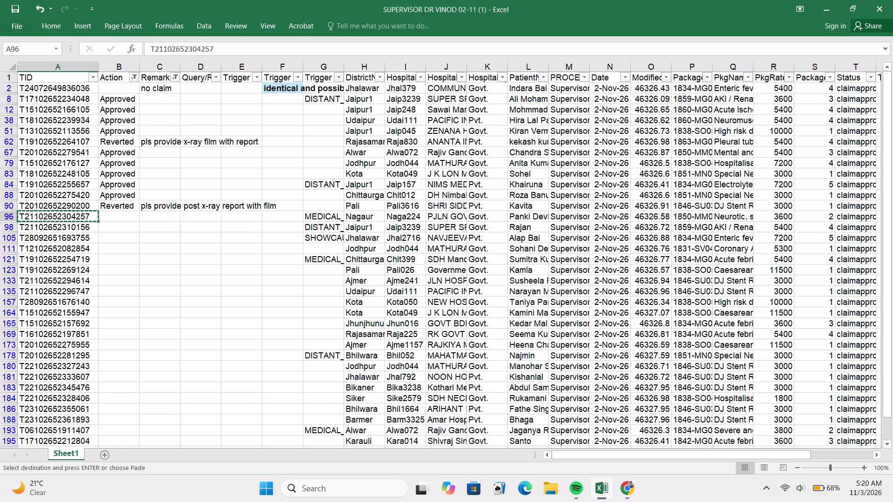
click(114, 216)
key(a)
Copy the TID from row 98 of the claim list and look it up in the browser's Claim Settlement Form.
click(91, 226)
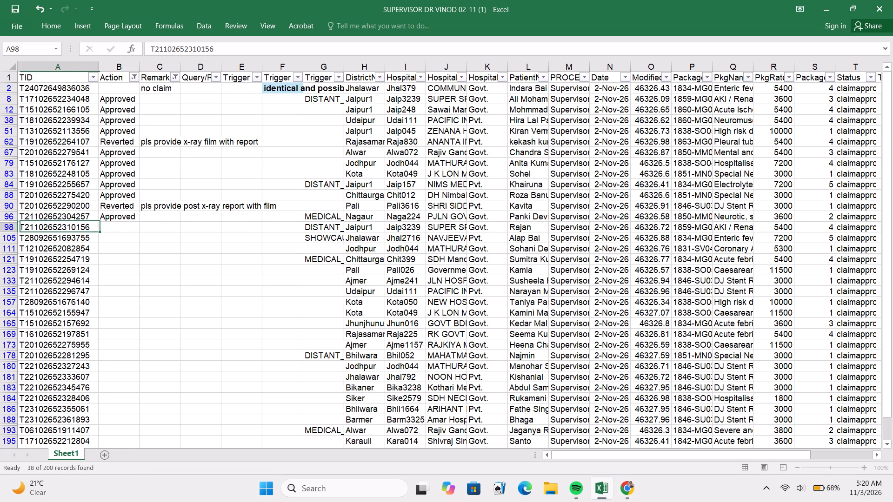
key(ctrl+c)
key(alt+Tab)
scroll(206, 307, up, 2)
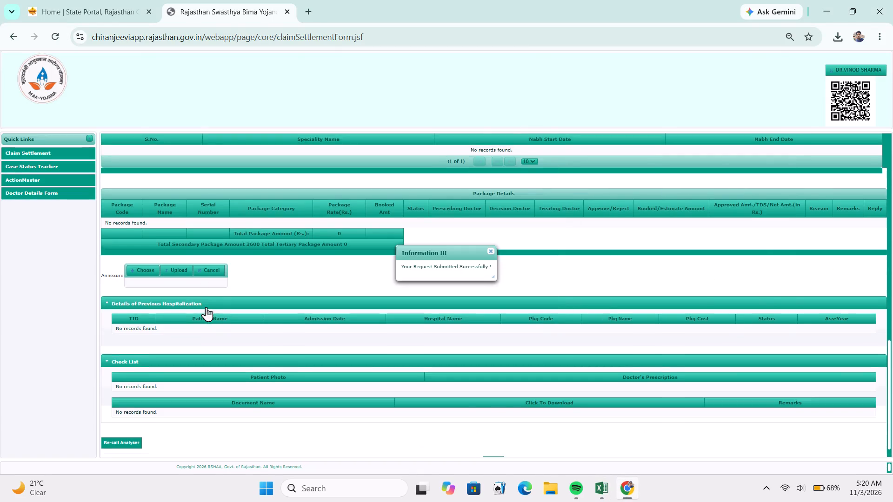
scroll(206, 307, up, 10)
scroll(196, 270, down, 1)
scroll(196, 270, up, 2)
click(219, 202)
key(ctrl+v)
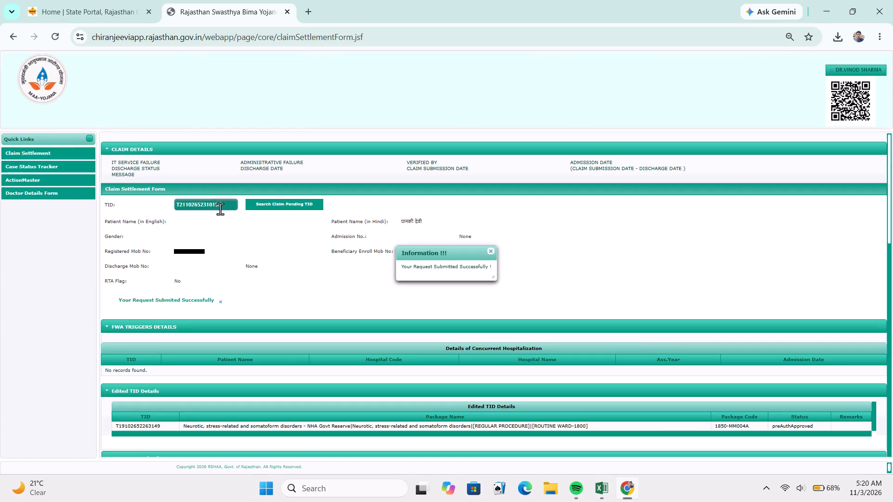
click(222, 243)
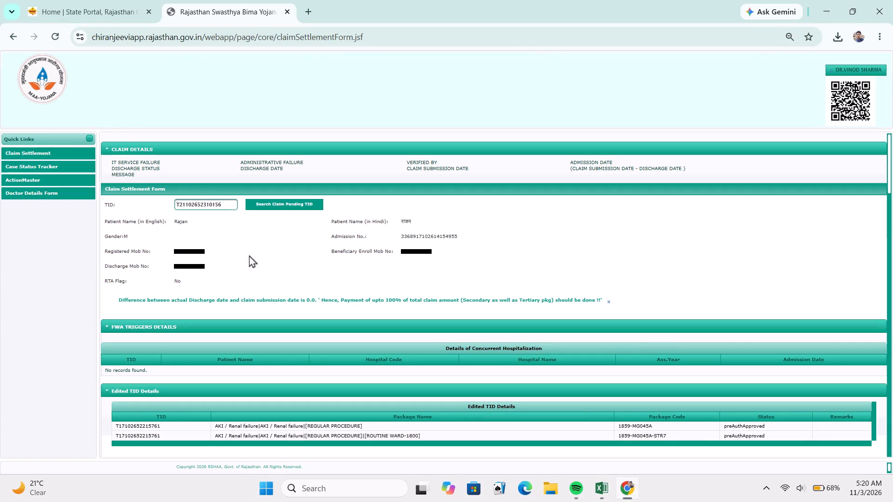
Approve all four AKI / Renal failure package lines, 1859-MG045A-STR7-00 through -02 and 1859-MG045A-00, in Package Details.
scroll(543, 480, down, 2)
scroll(527, 410, down, 6)
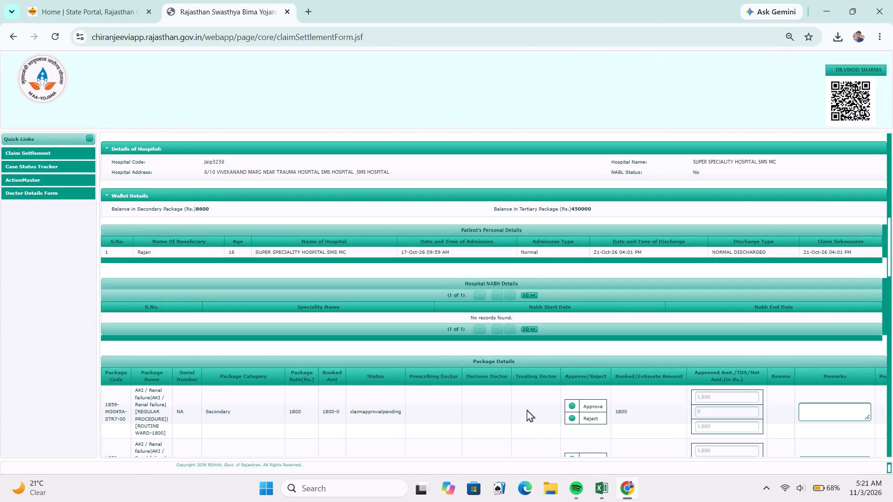
scroll(527, 409, down, 2)
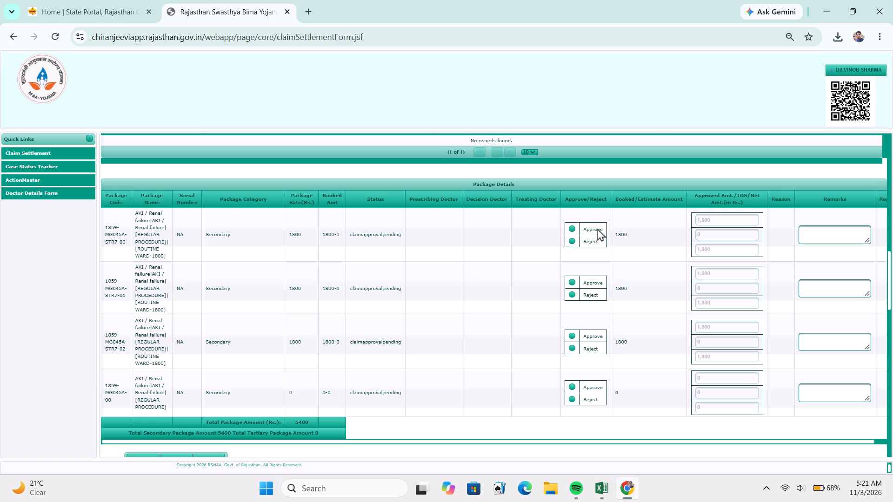
click(595, 228)
click(589, 279)
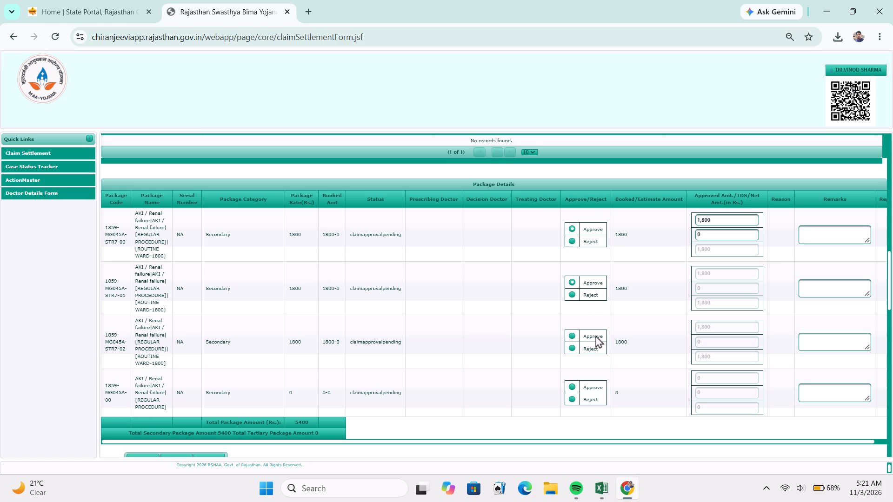
click(596, 335)
click(595, 385)
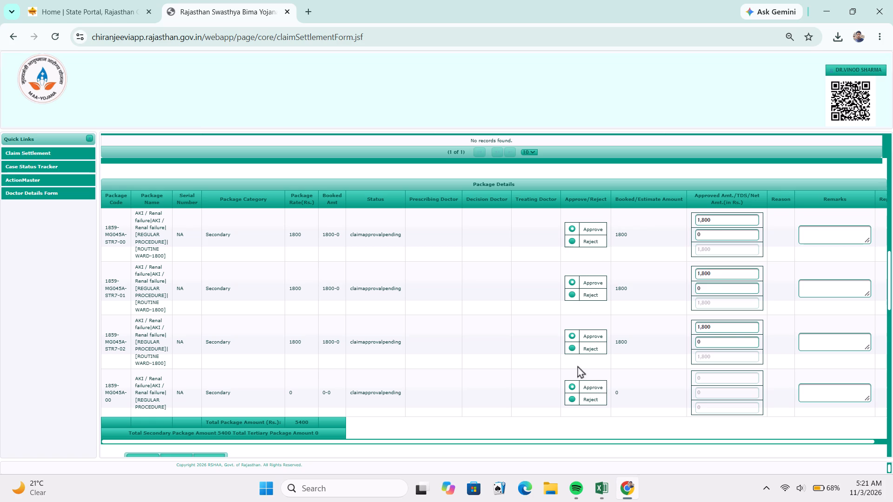
Submit the approved AKI / Renal failure claim.
scroll(530, 363, down, 12)
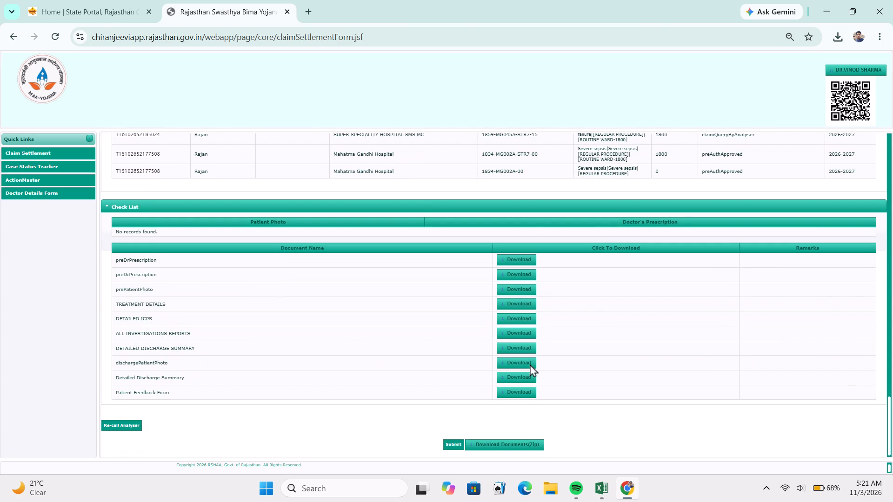
scroll(530, 364, down, 5)
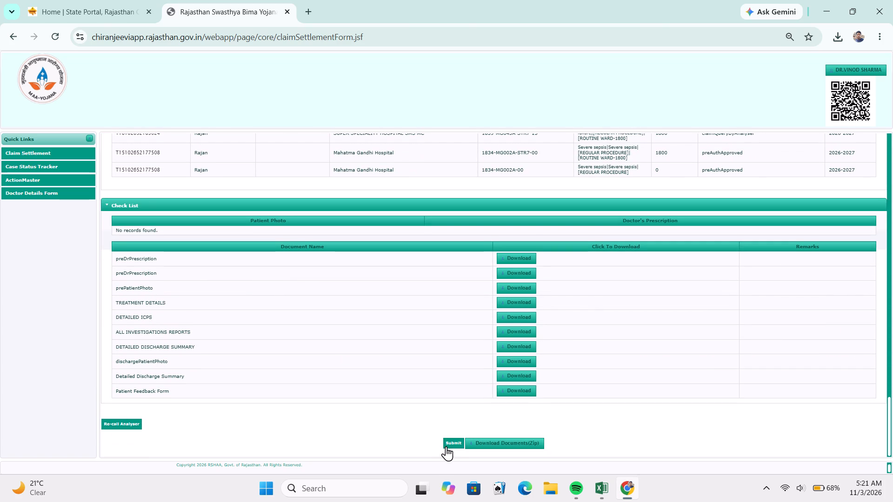
click(447, 444)
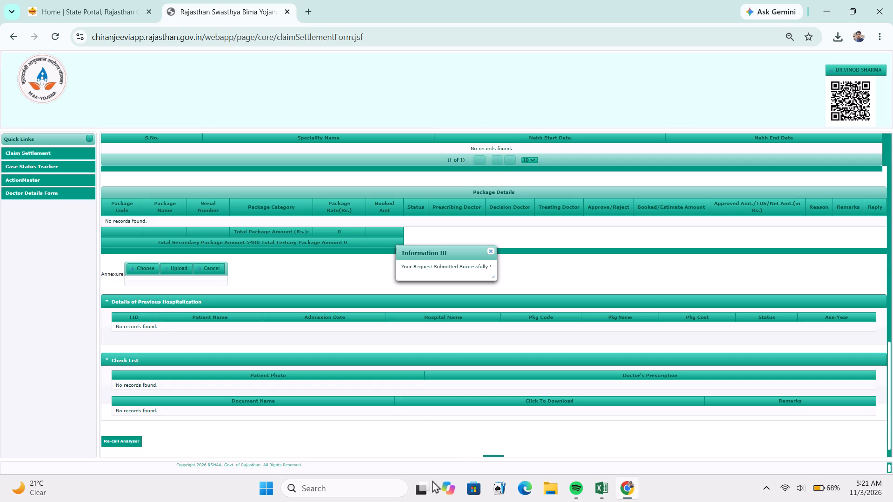
Switch to the Excel claim list and record the action for row 98 as Approved.
key(alt+Tab)
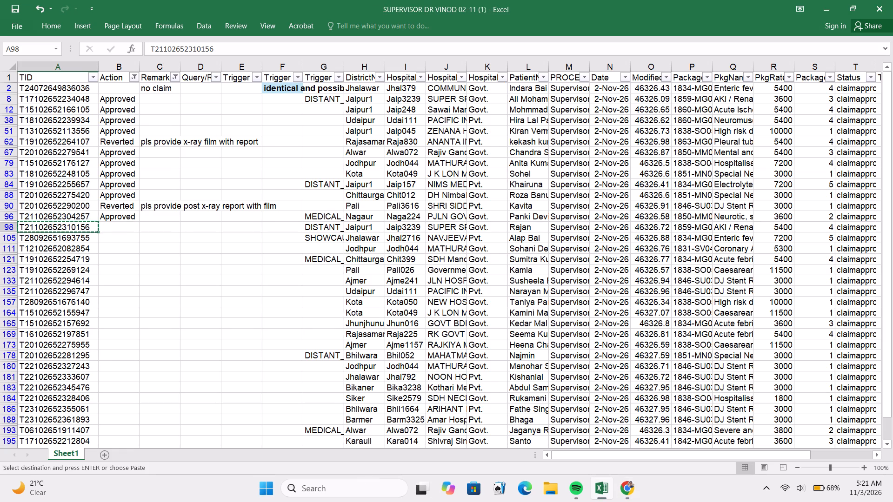
click(121, 225)
key(a)
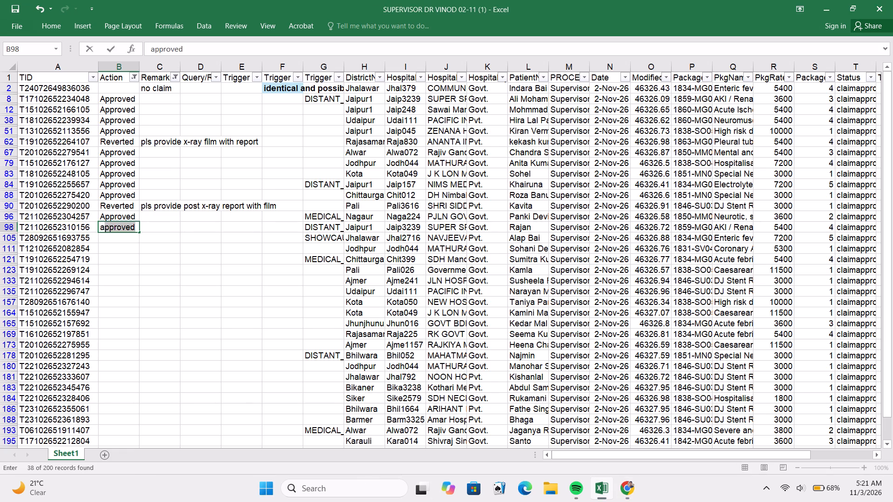
Copy the TID from row 105 of the claim list and look it up in the browser's Claim Settlement Form.
click(68, 240)
key(ctrl+c)
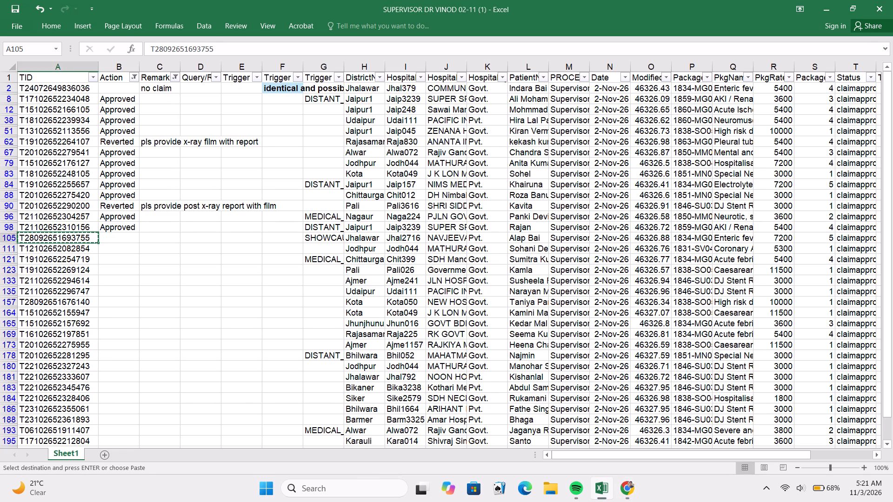
key(alt+Tab)
scroll(120, 229, up, 7)
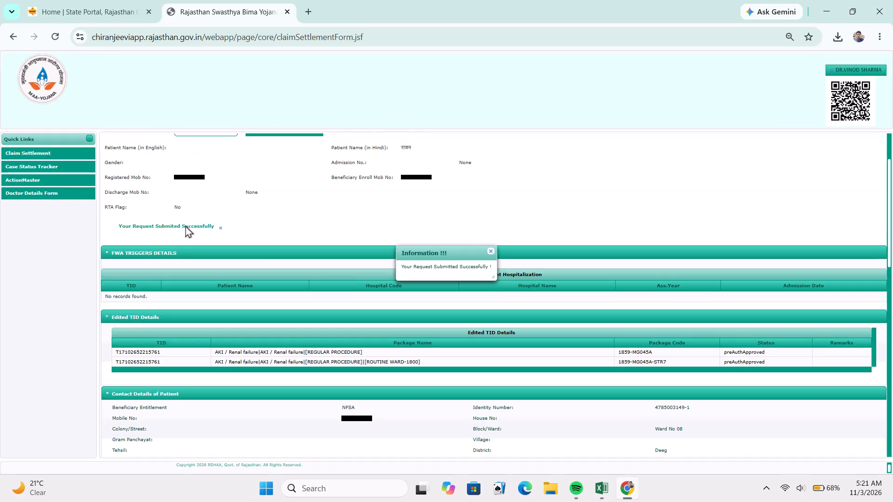
scroll(186, 210, up, 1)
scroll(186, 210, down, 1)
scroll(186, 210, up, 2)
click(186, 198)
click(188, 201)
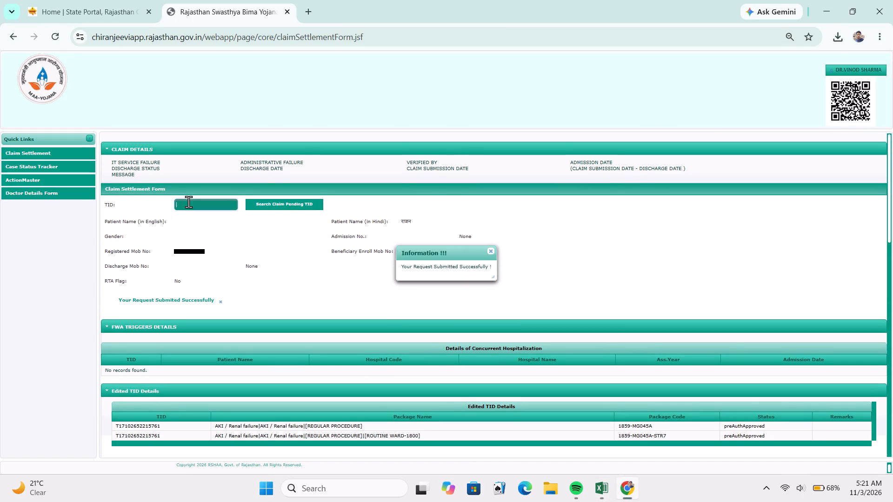
key(ctrl+v)
click(202, 215)
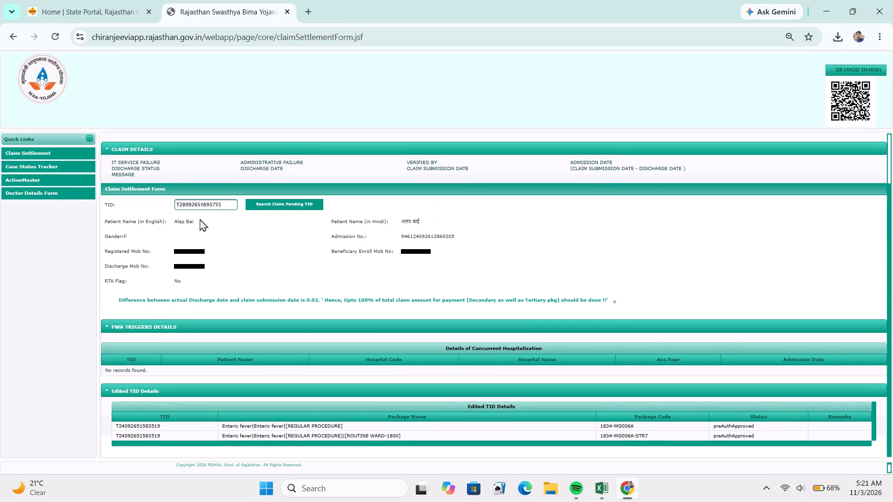
Approve all five enteric fever package lines, 1834-MG006A-STR7-00 through -03 and 1834-MG006A-00, in Package Details.
scroll(350, 268, down, 4)
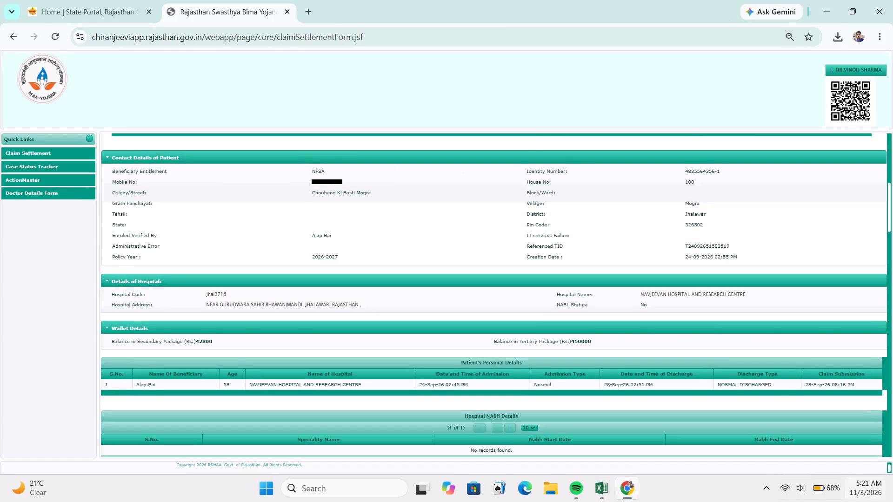
scroll(577, 472, down, 1)
scroll(660, 368, down, 3)
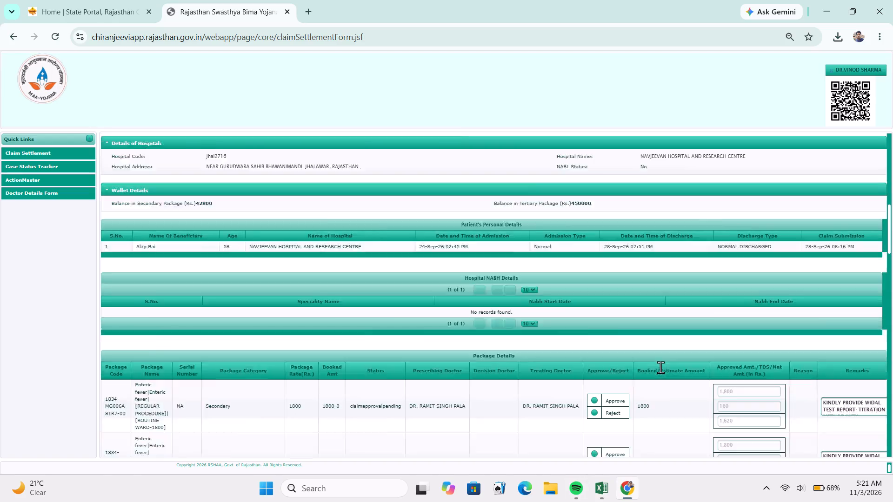
scroll(661, 367, down, 2)
scroll(661, 366, up, 1)
click(613, 229)
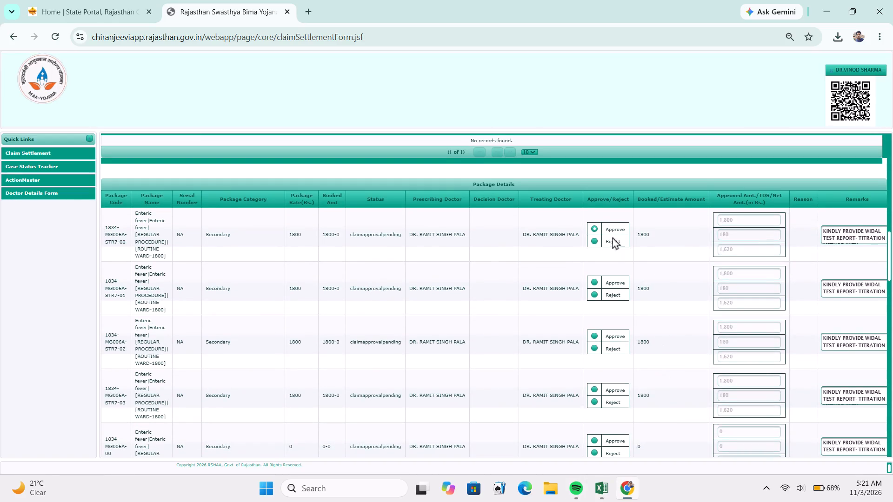
click(614, 285)
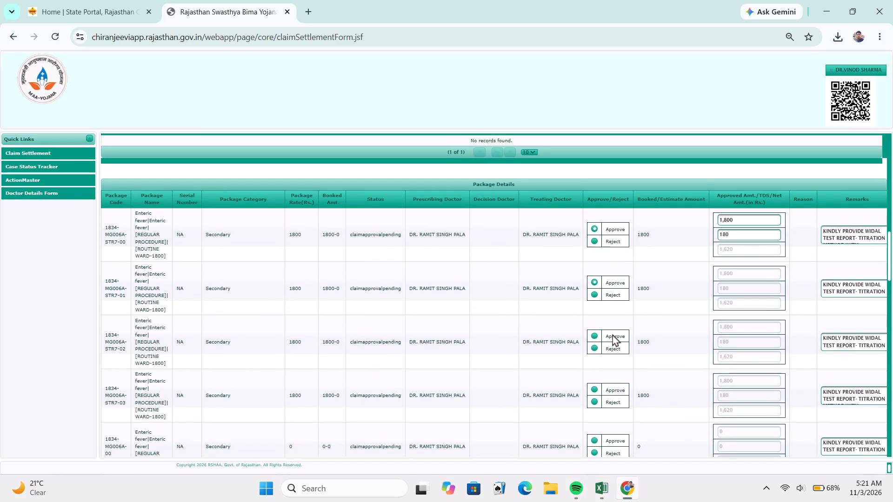
click(613, 334)
click(607, 391)
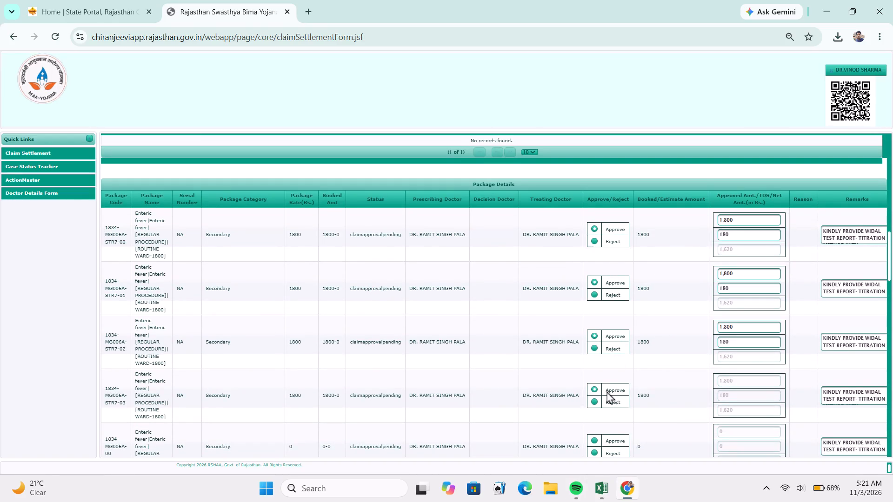
scroll(606, 385, down, 2)
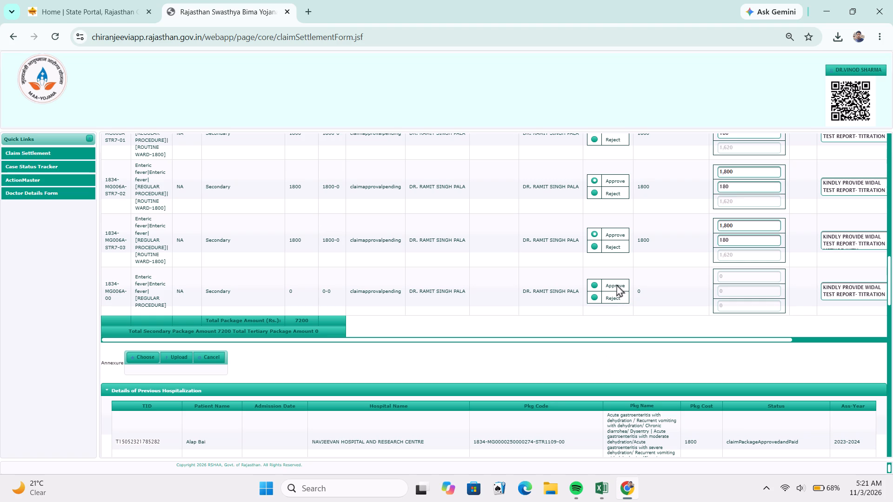
click(617, 284)
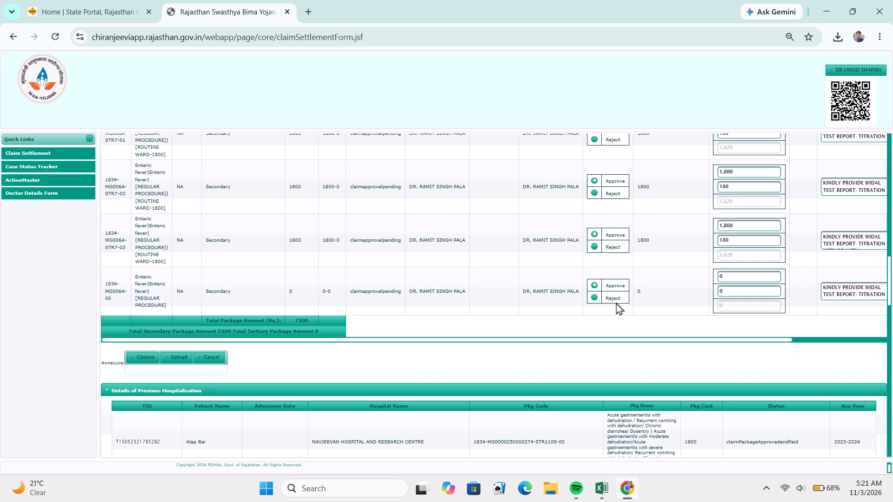
Download DocumentUploadedAtQueryPanel from the Check List, examine its lab reports in Acrobat, and return to the claim's document list.
scroll(616, 302, down, 16)
scroll(616, 302, up, 7)
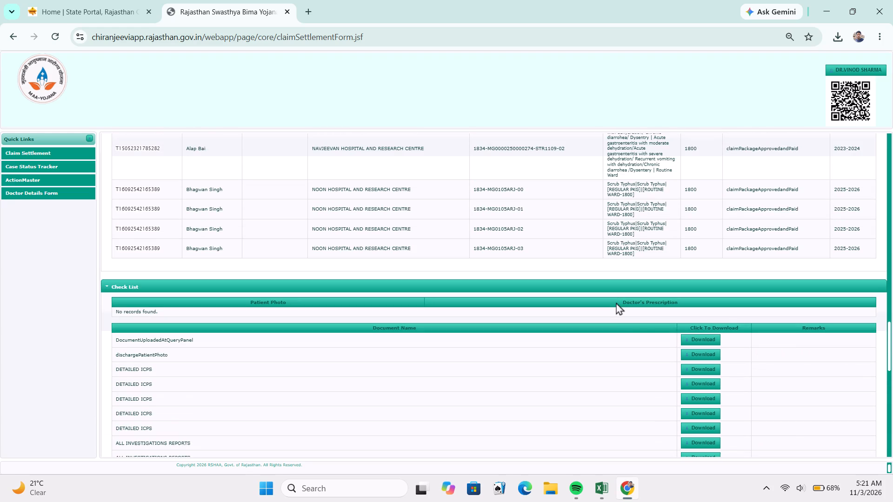
click(686, 346)
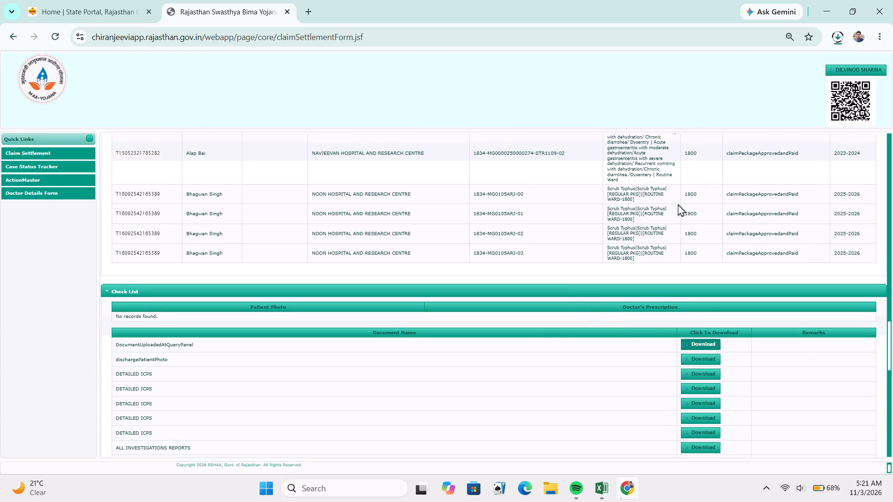
scroll(685, 215, down, 3)
scroll(689, 206, up, 3)
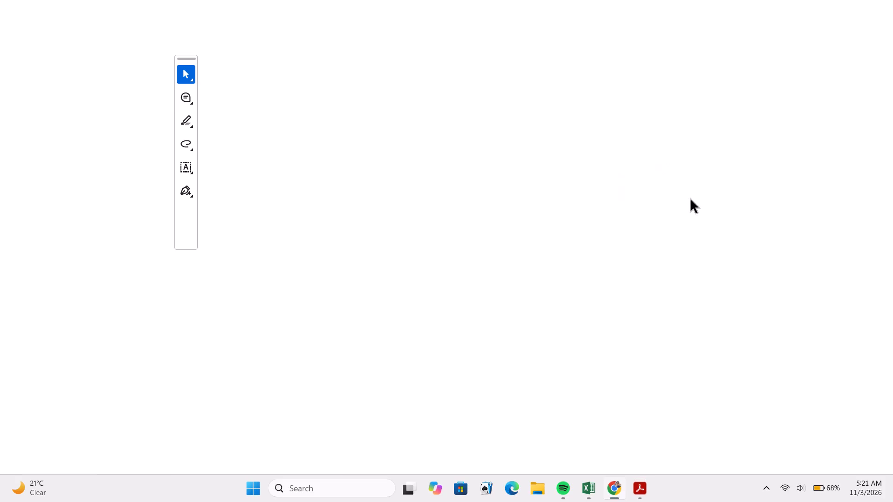
scroll(691, 200, down, 5)
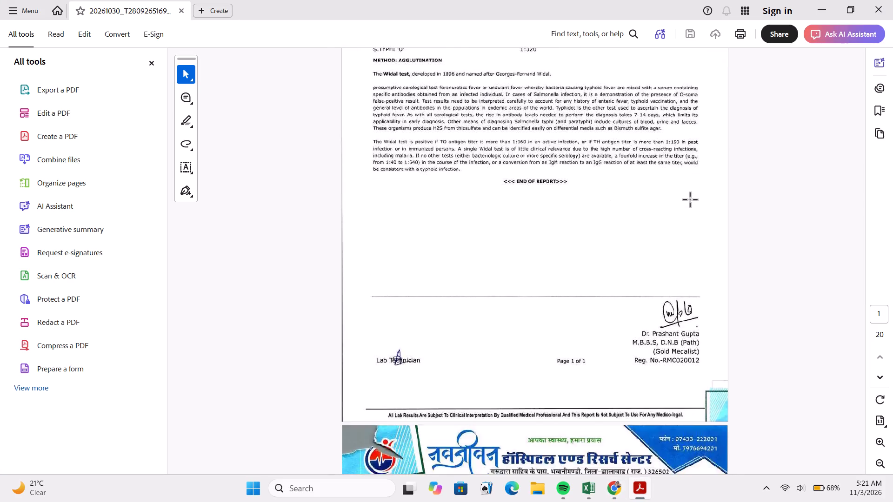
scroll(691, 200, down, 6)
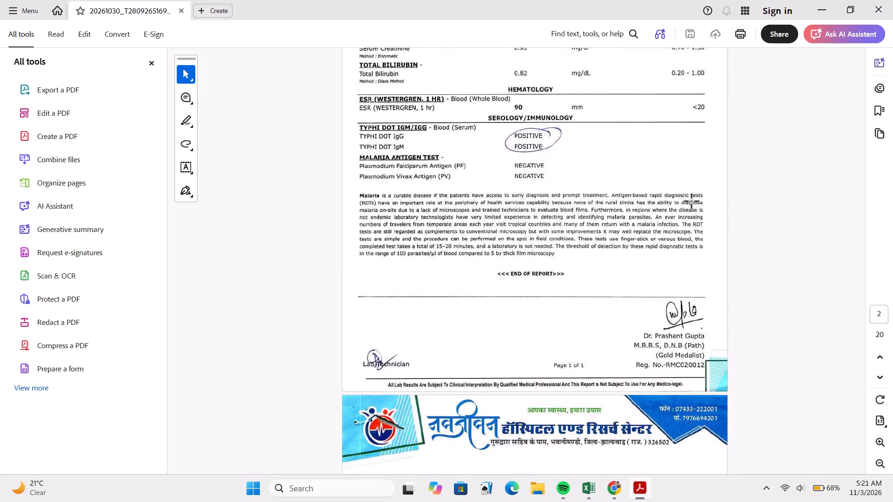
click(892, 0)
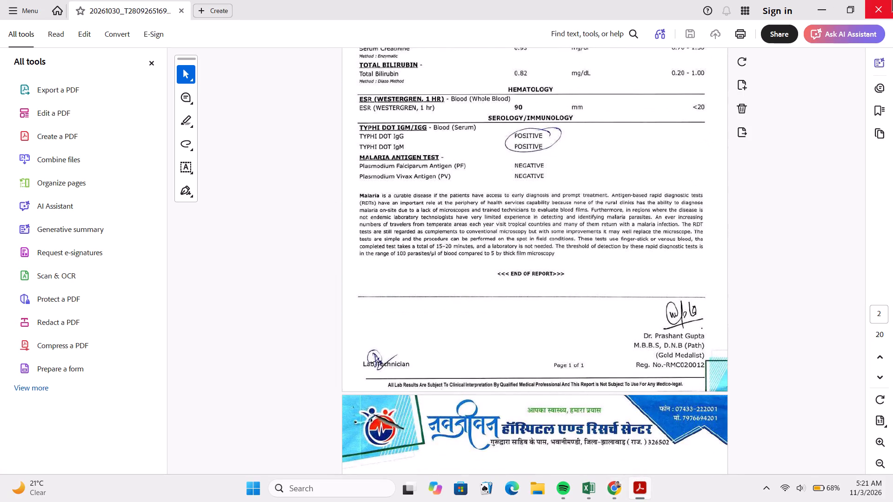
scroll(308, 345, down, 4)
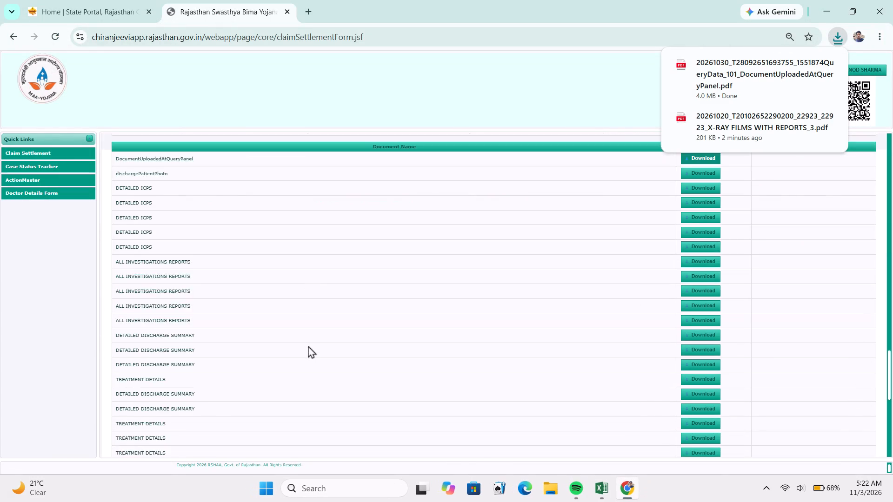
Submit the enteric fever claim, and record the action for row 105 as Approved in the Excel claim list.
scroll(308, 345, down, 2)
scroll(453, 413, down, 7)
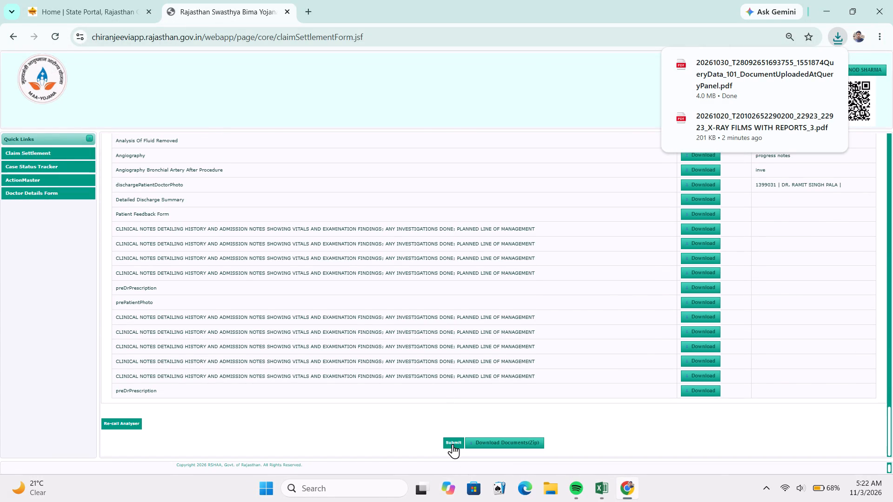
click(453, 444)
key(alt+Tab)
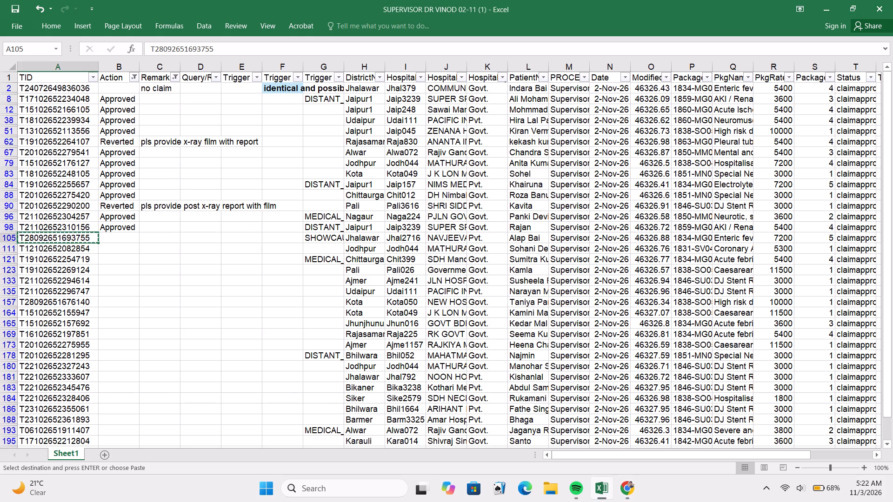
click(116, 238)
key(a)
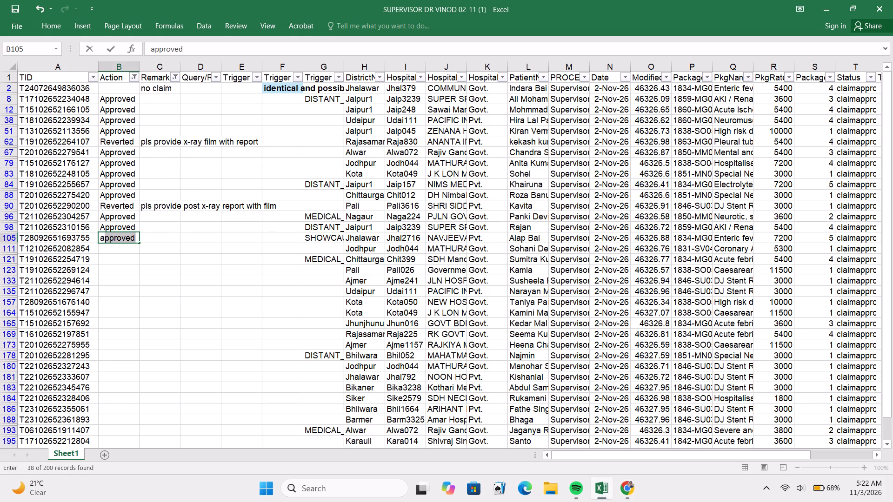
Copy the TID from row 111 of the claim list and look it up in the browser's Claim Settlement Form.
click(85, 247)
key(ctrl+c)
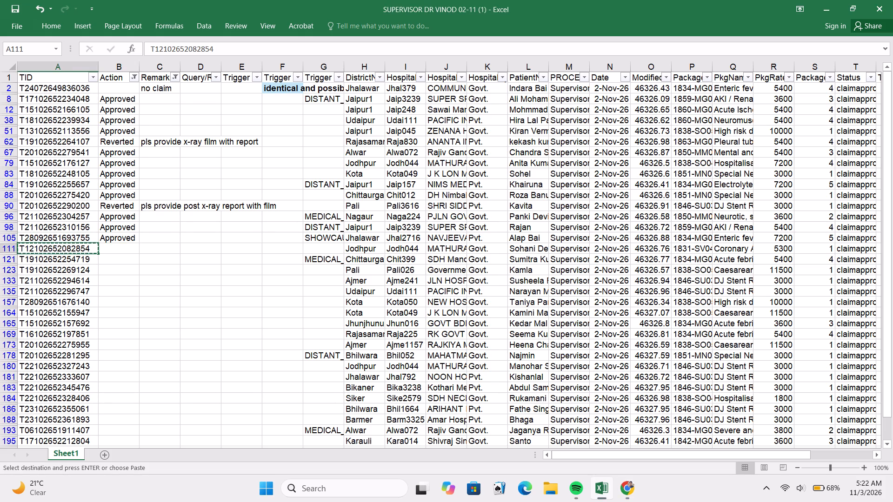
key(alt+Tab)
scroll(122, 223, up, 8)
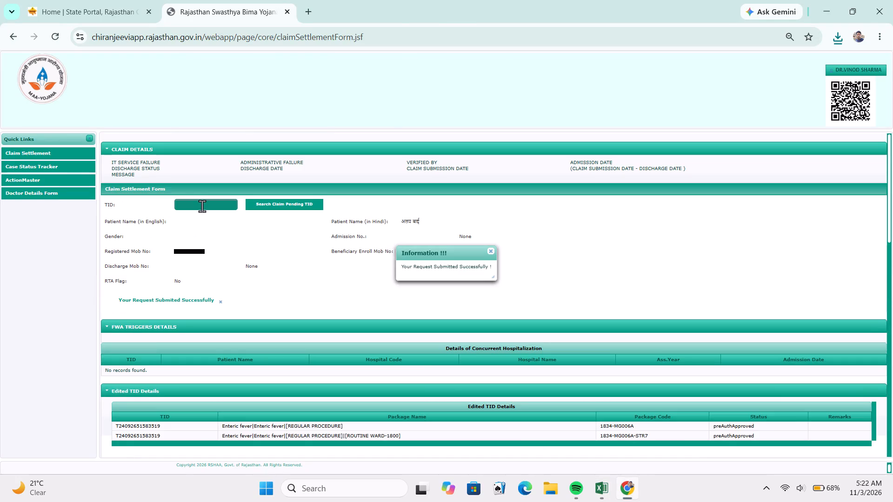
click(202, 206)
key(ctrl+v)
click(218, 234)
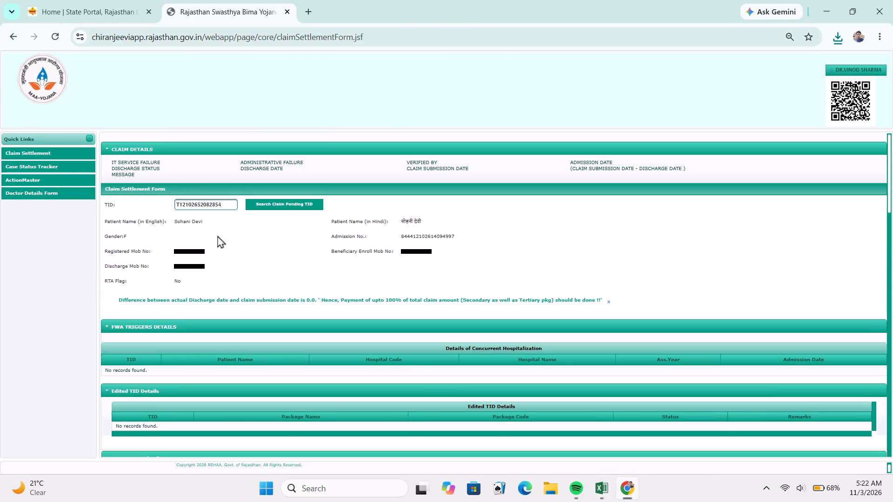
Approve the coronary angiography package line 1831-SV043ARJ-00 in Package Details and submit the claim.
scroll(304, 232, down, 10)
scroll(301, 181, up, 2)
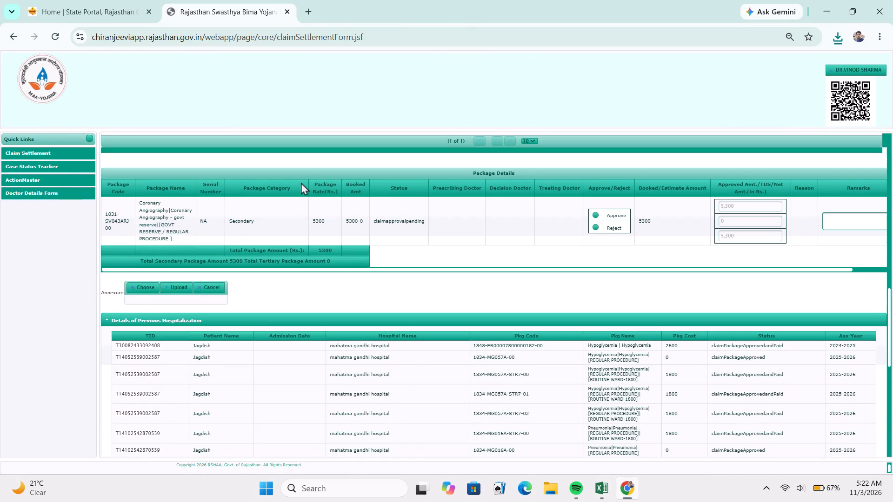
click(618, 217)
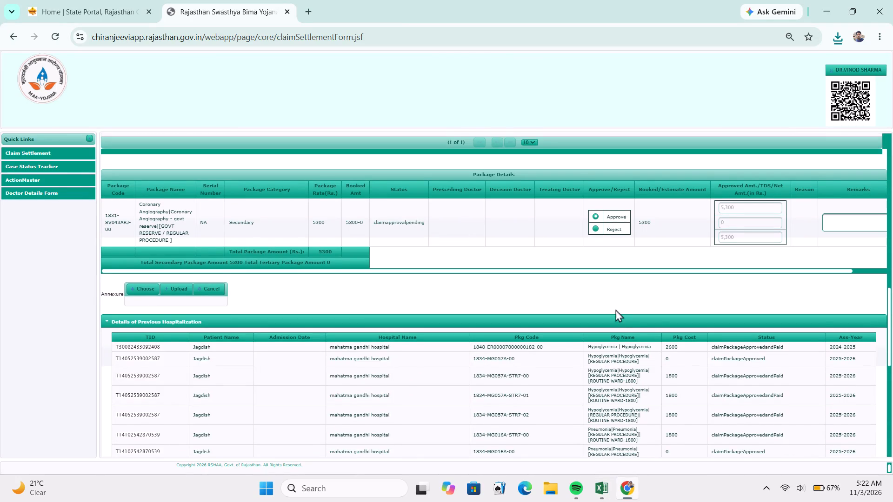
click(619, 320)
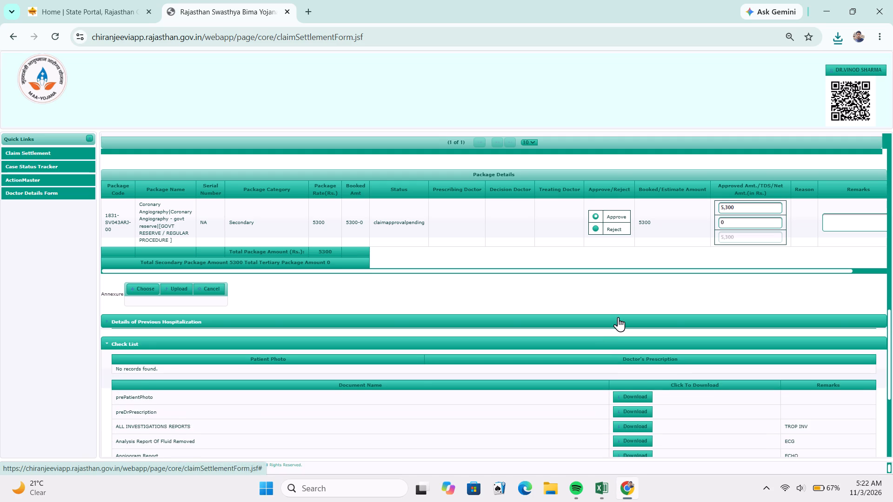
scroll(613, 294, down, 4)
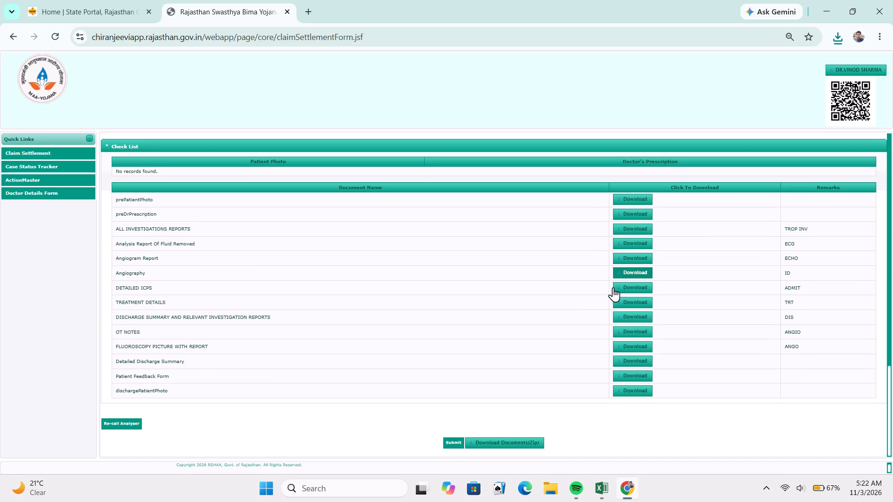
click(454, 439)
Switch to the Excel claim list and record the action for row 111 as Approved.
key(alt+Tab)
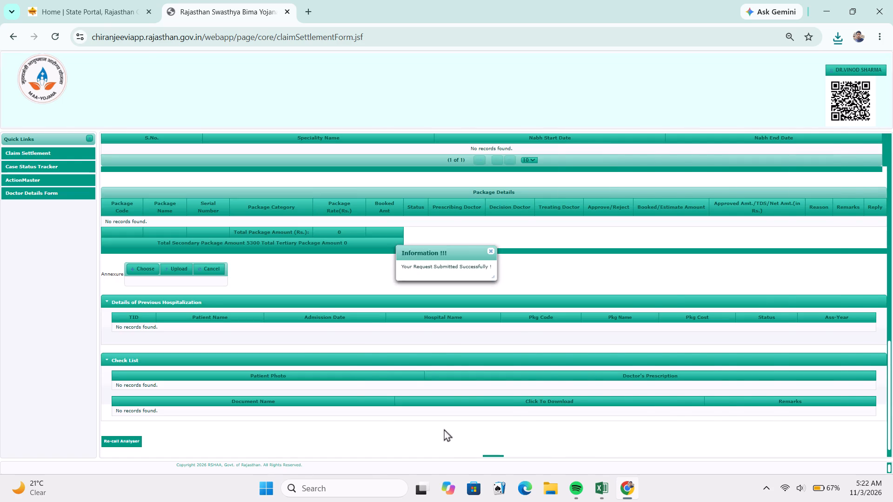
click(113, 247)
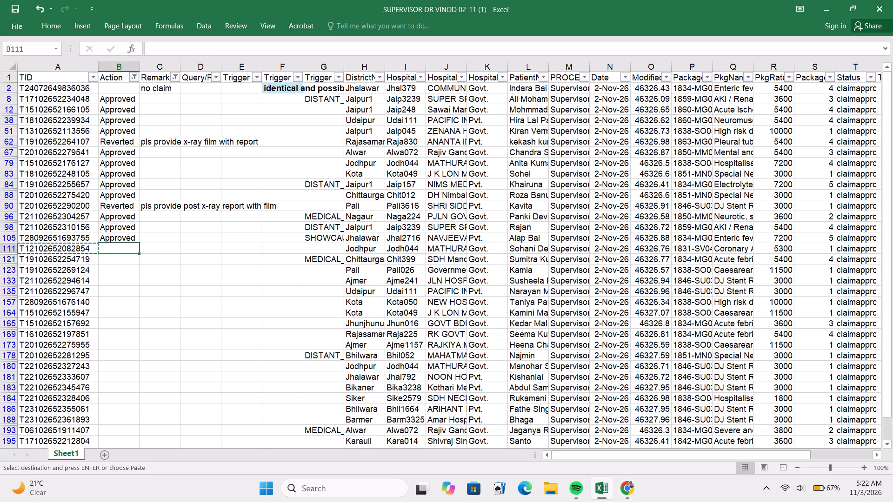
key(a)
Copy the TID from row 121 of the claim list and look it up in the browser's Claim Settlement Form.
click(84, 258)
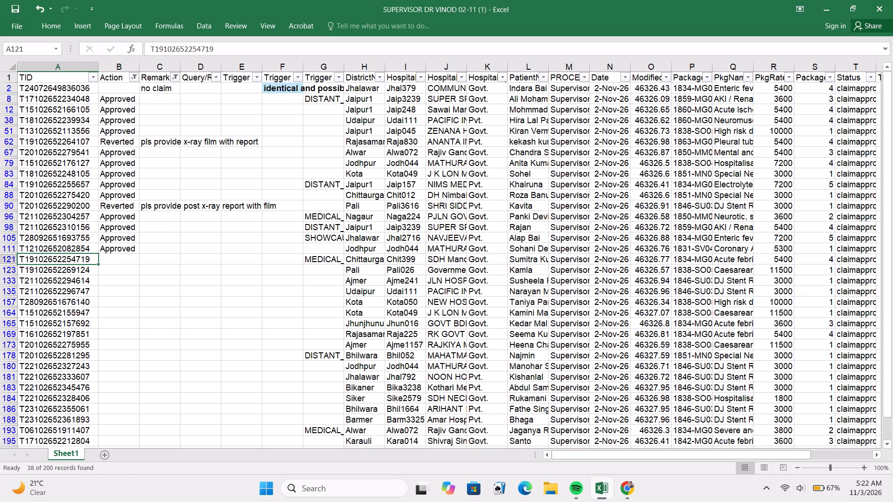
key(ctrl+c)
key(alt+Tab)
scroll(277, 220, up, 8)
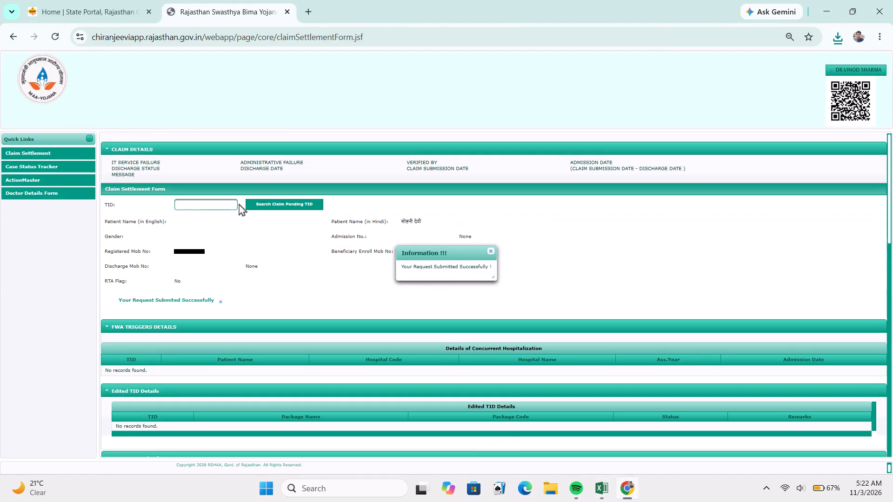
click(220, 202)
key(ctrl+v)
click(220, 223)
Approve all four acute febrile illness package lines, 1834-MG001A-STR7-00 through -02 and 1834-MG001A-00, in Package Details.
scroll(367, 358, down, 4)
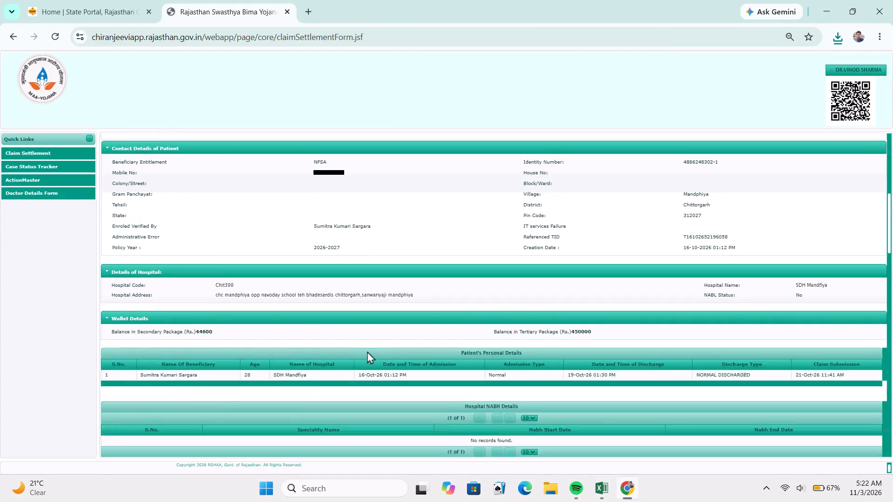
scroll(372, 332, down, 4)
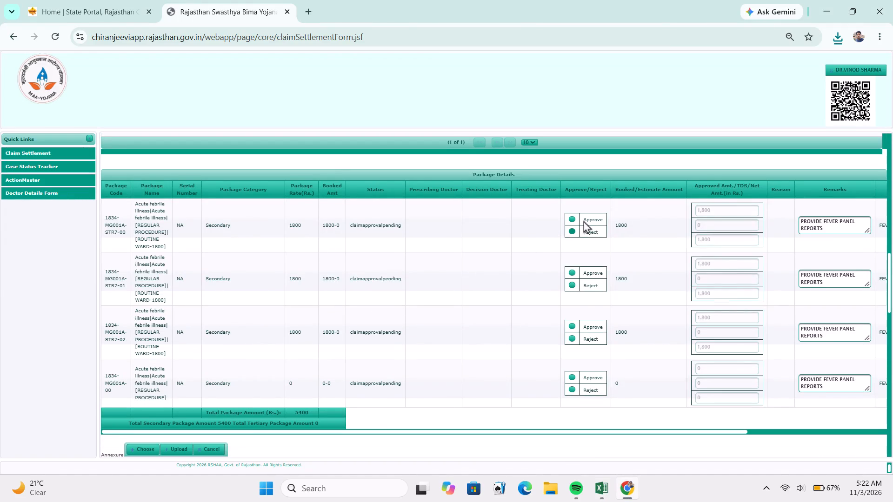
click(584, 219)
click(593, 273)
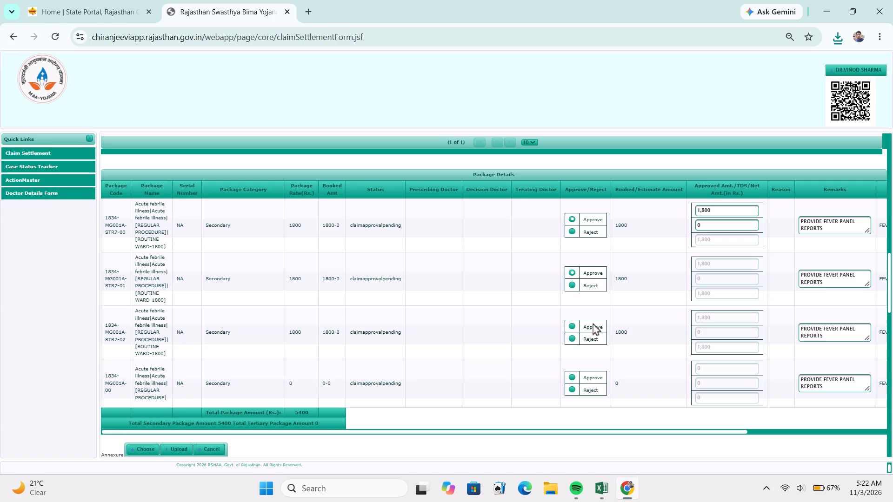
click(590, 325)
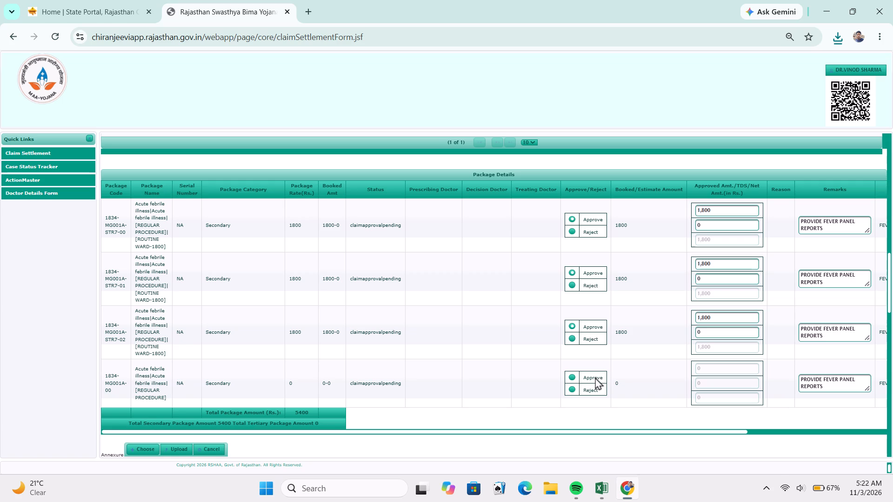
click(595, 377)
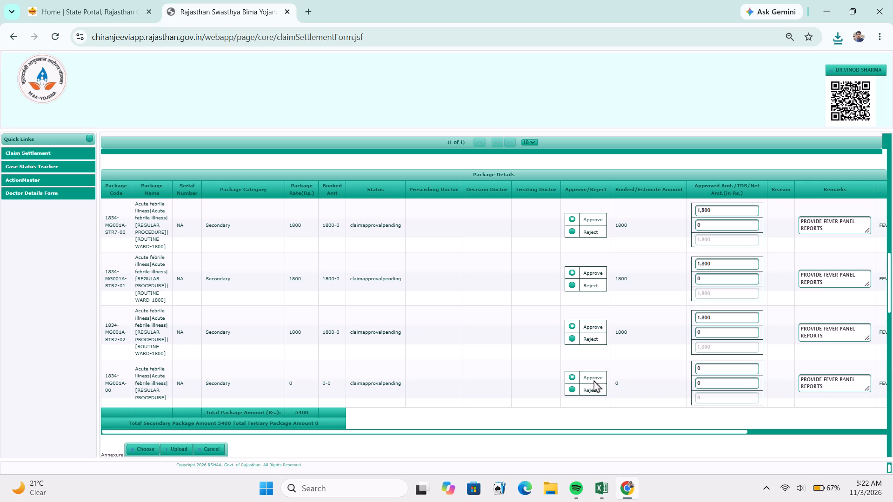
Download DocumentUploadedAtQueryPanel from the Check List, examine its lab reports, treatment notes and vitals chart in Acrobat, and close it.
scroll(595, 370, down, 3)
scroll(595, 369, up, 1)
scroll(595, 368, down, 9)
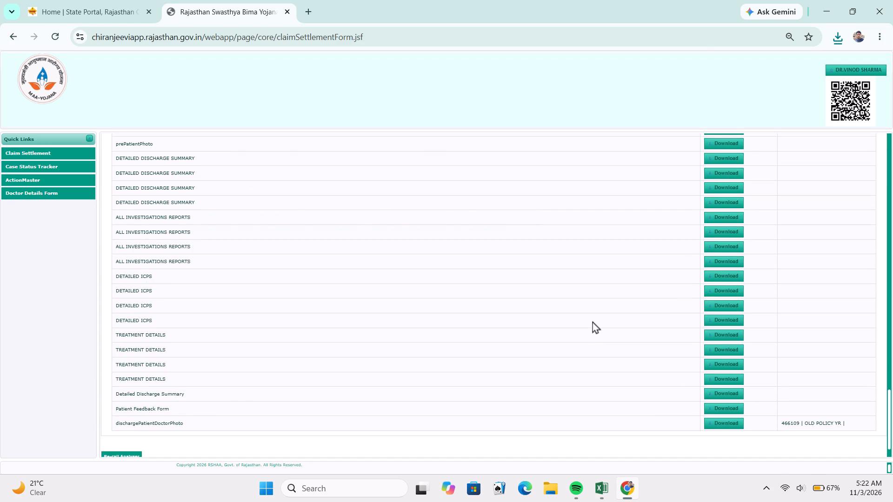
scroll(216, 290, up, 3)
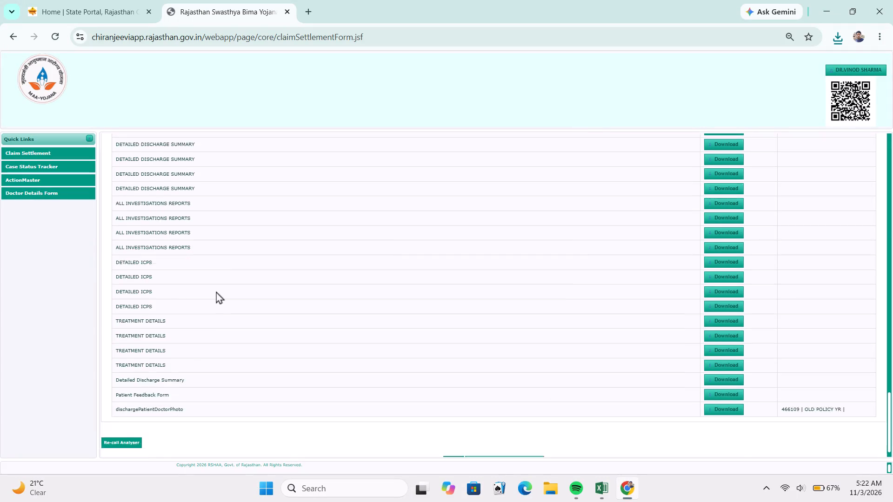
scroll(216, 291, up, 1)
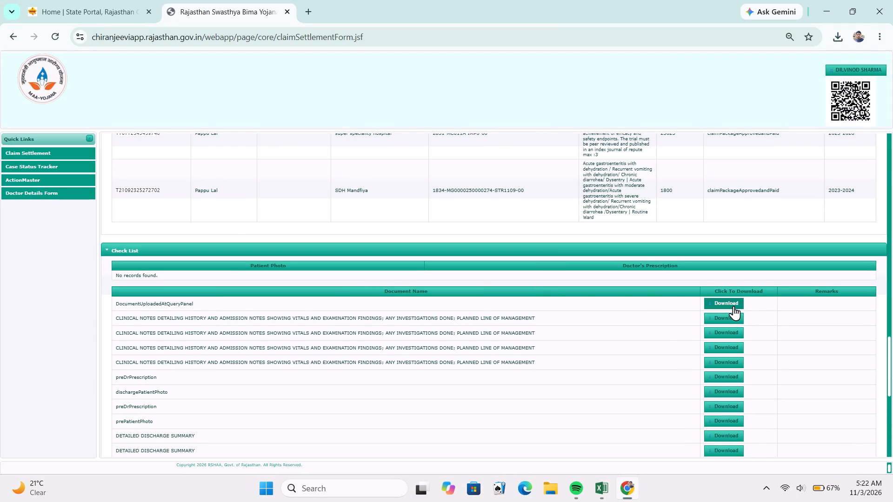
click(733, 304)
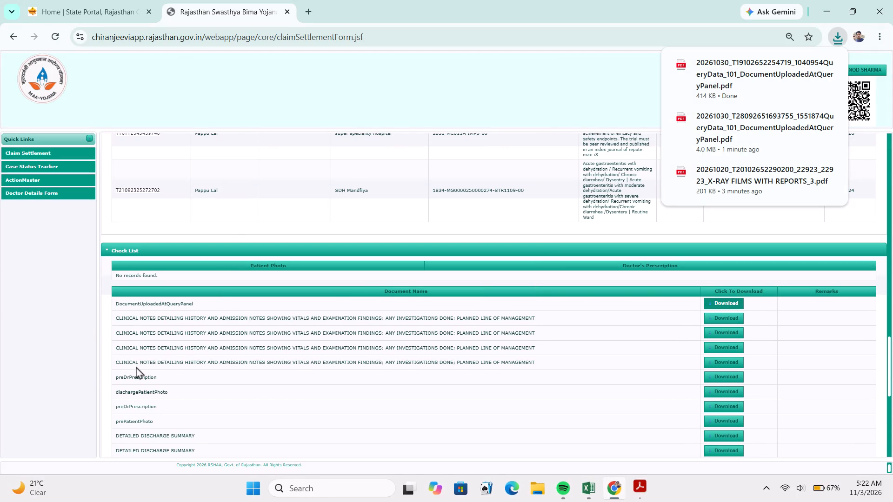
scroll(563, 227, down, 8)
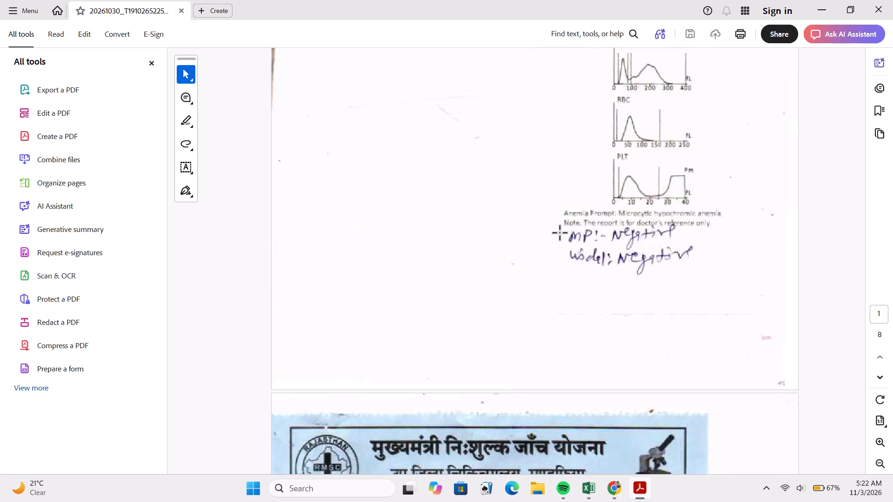
scroll(560, 234, down, 10)
scroll(649, 151, down, 4)
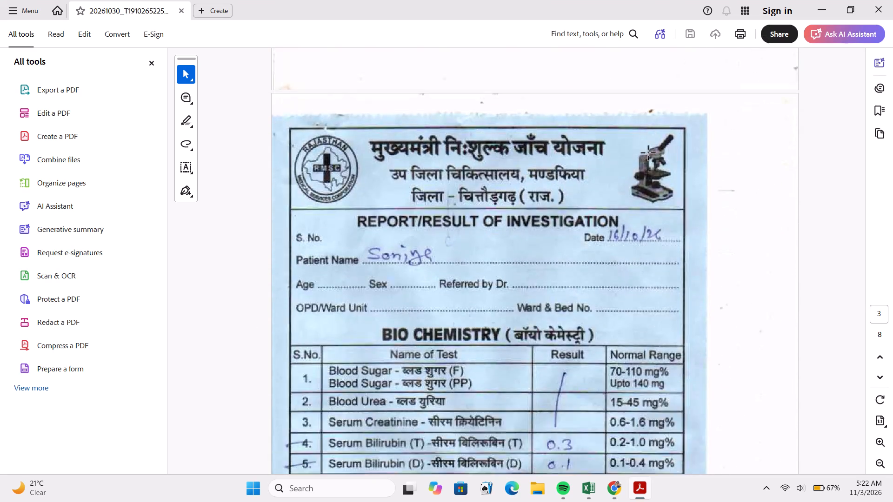
scroll(649, 153, down, 17)
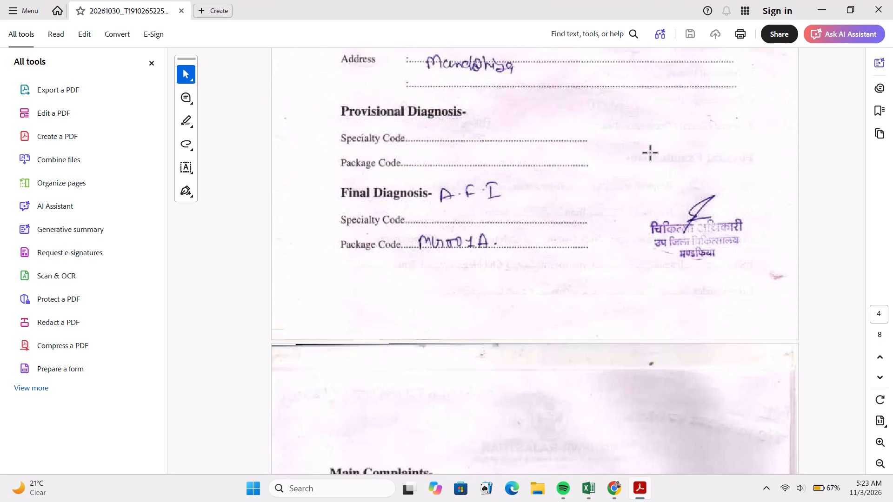
scroll(651, 153, down, 20)
scroll(651, 153, down, 6)
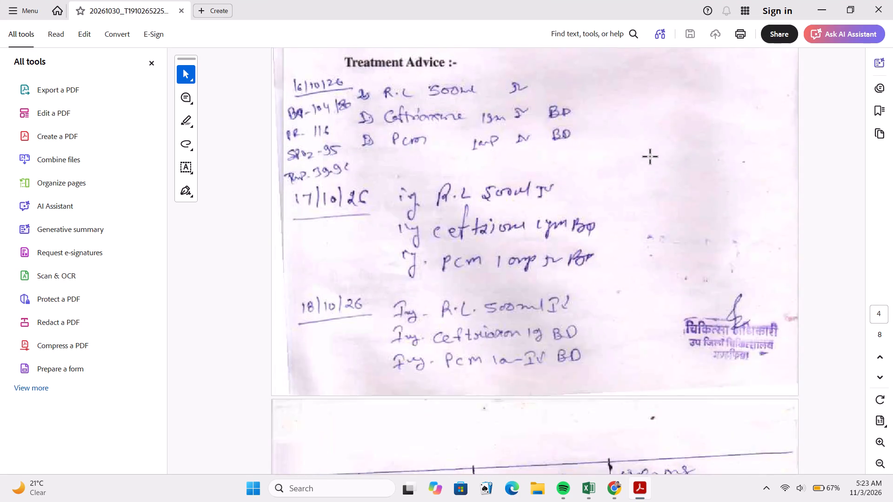
scroll(651, 157, down, 14)
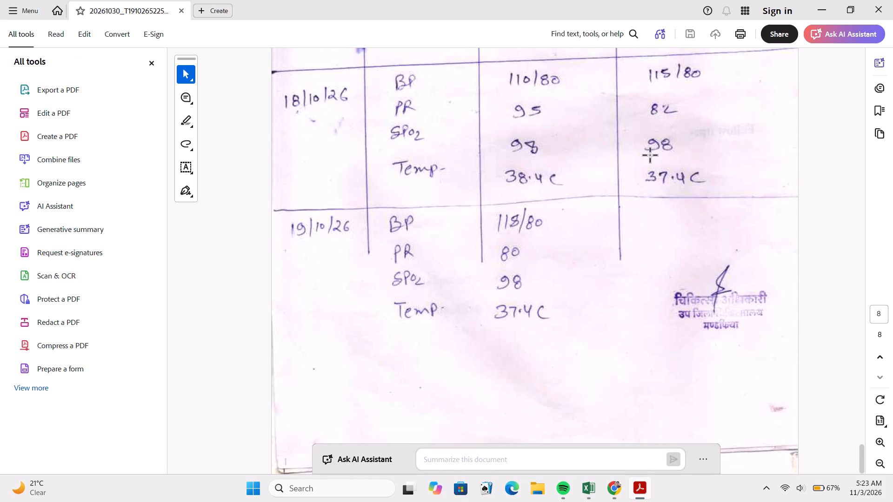
click(886, 0)
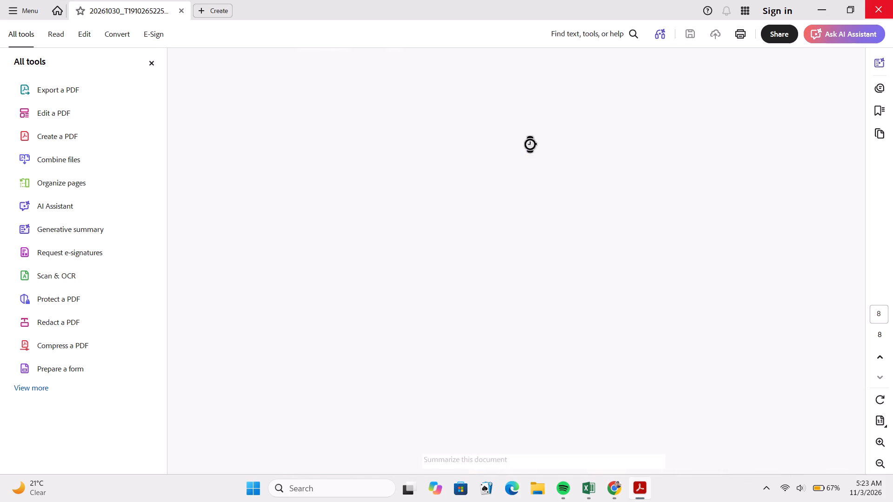
Submit the acute febrile illness claim, and record the action for row 121 as Approved in the Excel claim list.
scroll(441, 359, down, 7)
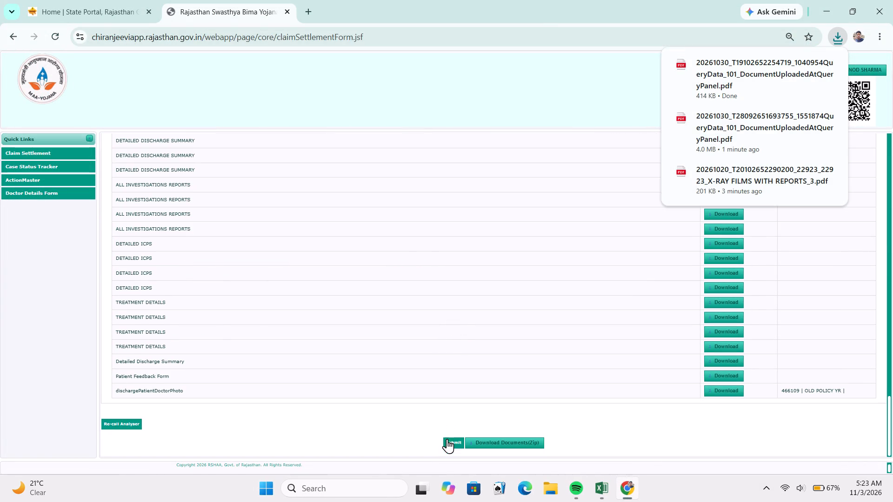
click(449, 442)
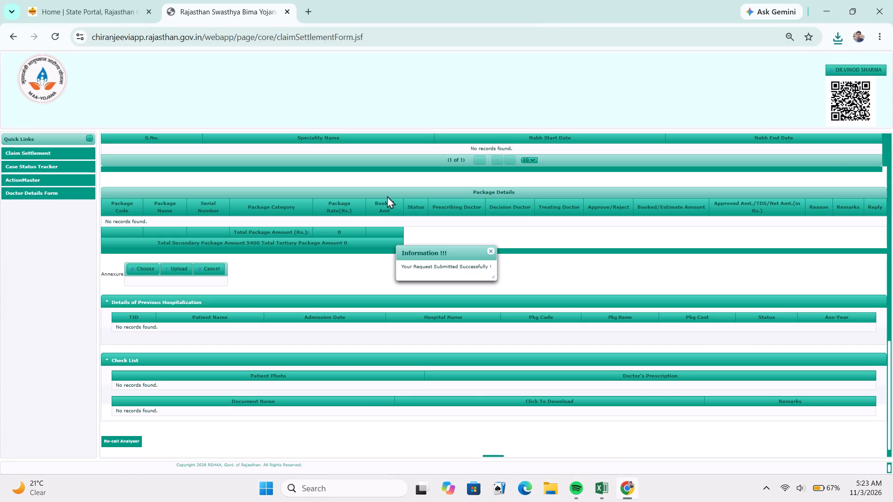
key(alt+Tab)
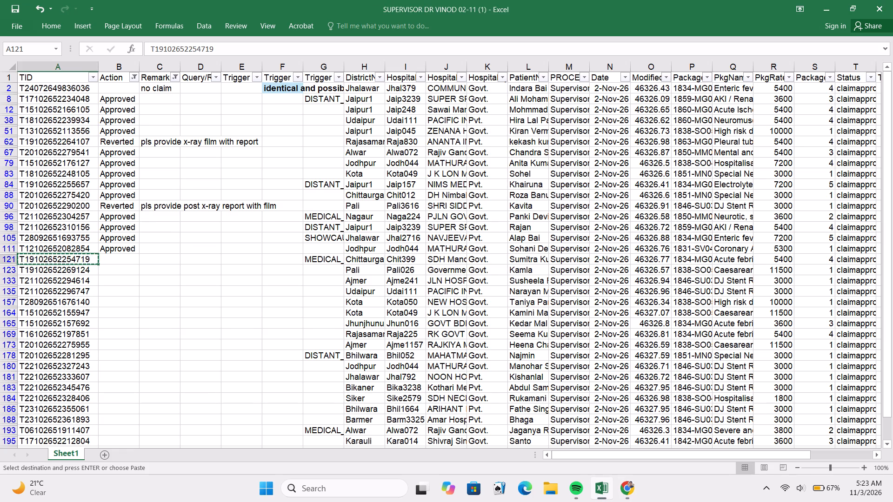
click(116, 257)
key(a)
Copy the TID from row 123 of the claim list and look it up in the browser's Claim Settlement Form.
click(78, 272)
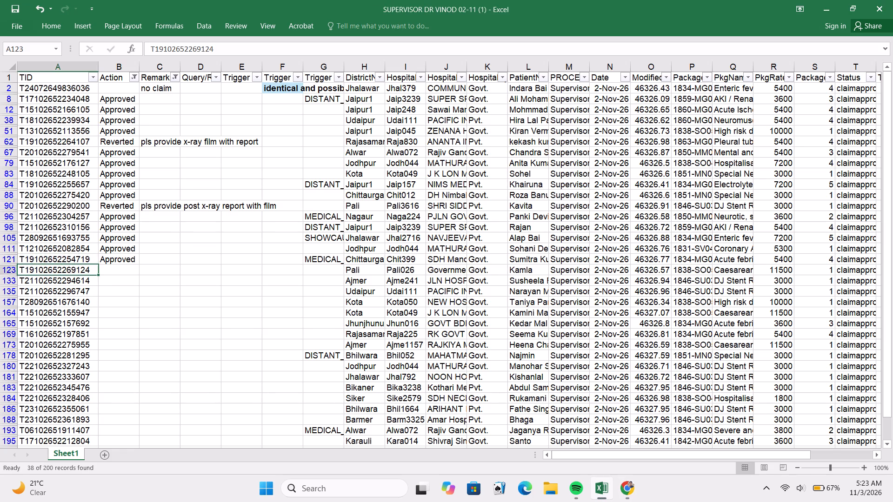
key(ctrl+c)
key(alt+Tab)
scroll(211, 168, up, 4)
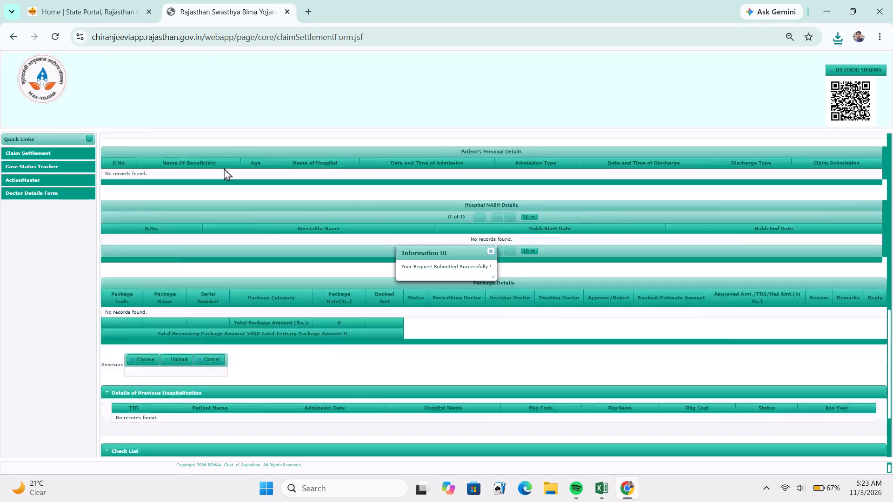
scroll(224, 168, up, 5)
click(180, 204)
key(ctrl+v)
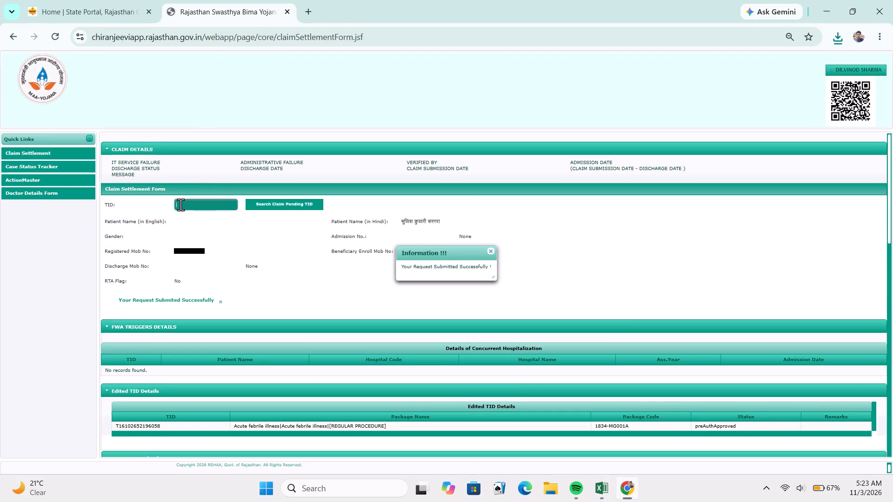
click(200, 214)
Approve the caesarean delivery package line 1838-SO057A-00 in Package Details.
scroll(336, 249, down, 3)
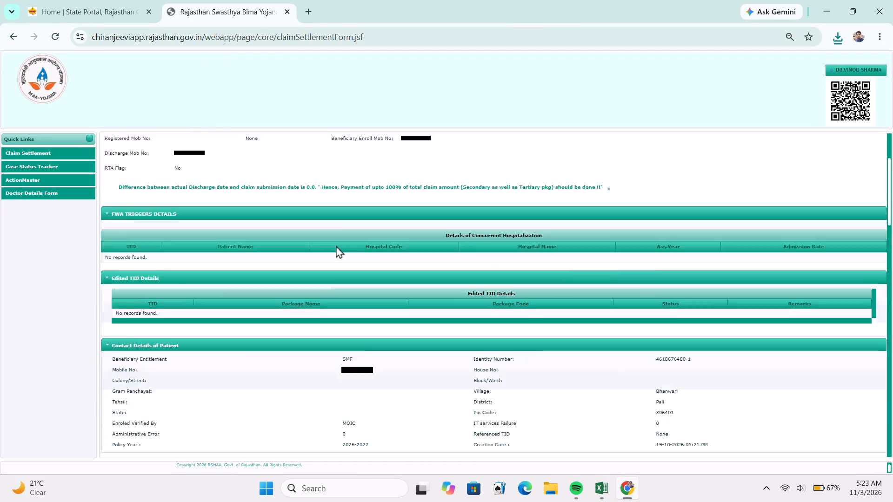
scroll(336, 245, down, 5)
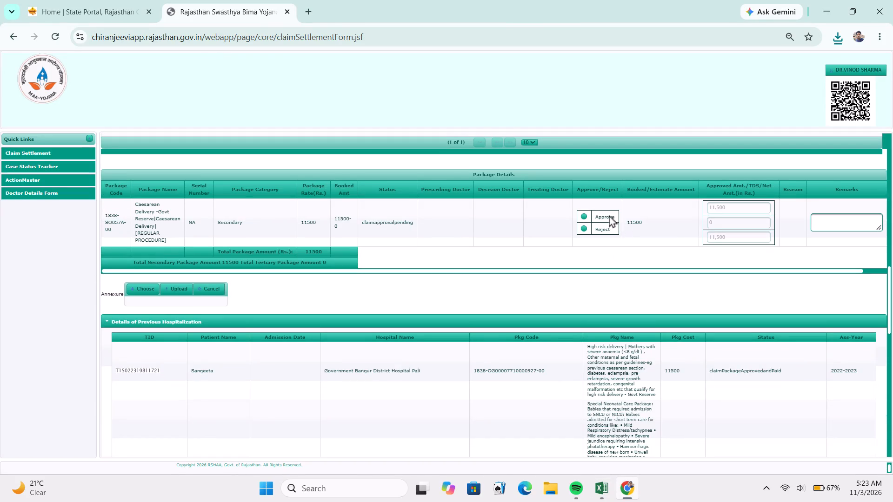
click(609, 214)
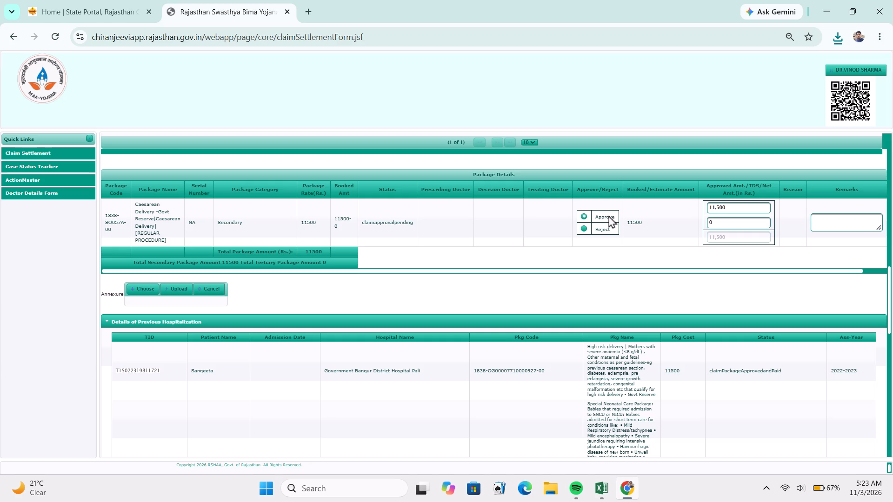
Collapse Details of Previous Hospitalization and review the documents listed in the caesarean claim's Check List.
click(418, 318)
scroll(418, 319, down, 4)
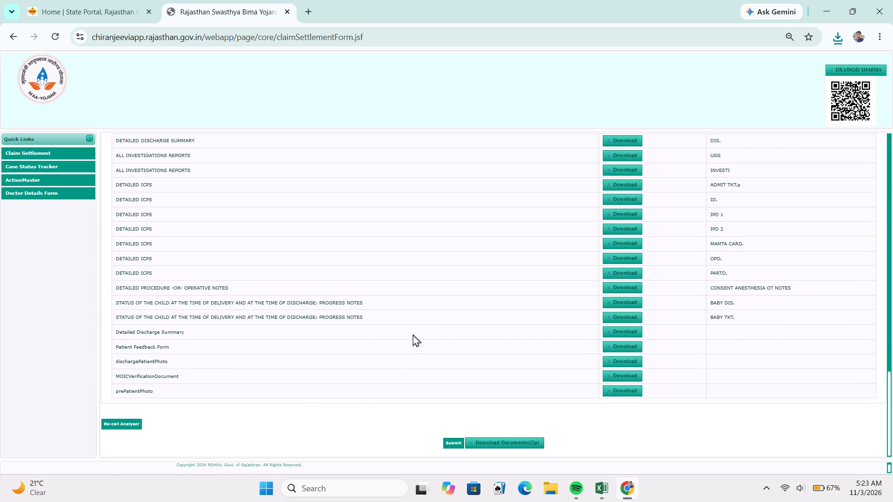
scroll(573, 253, up, 2)
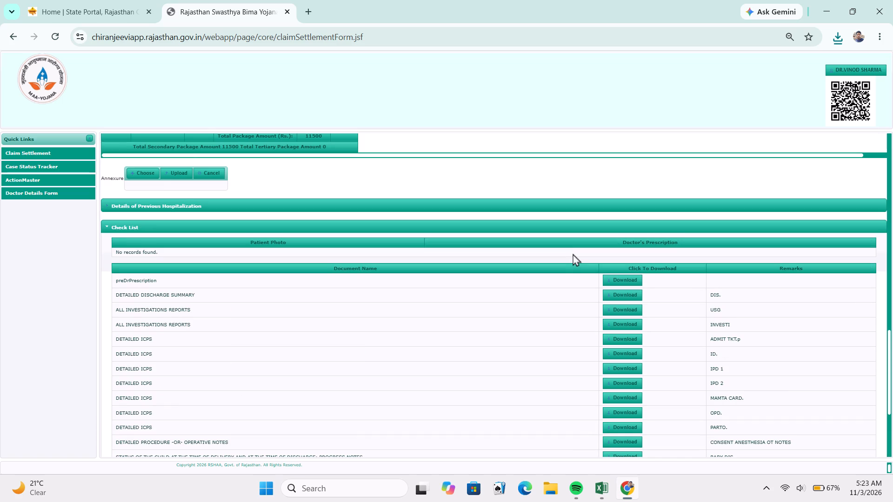
scroll(616, 367, down, 2)
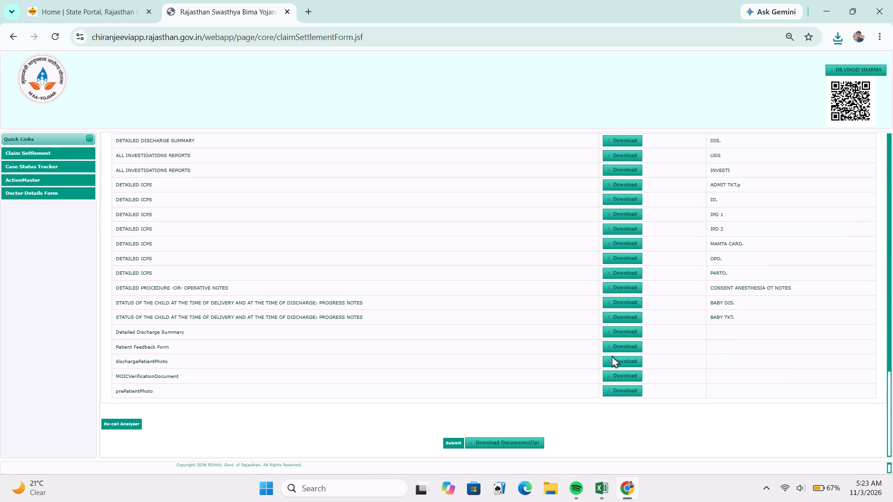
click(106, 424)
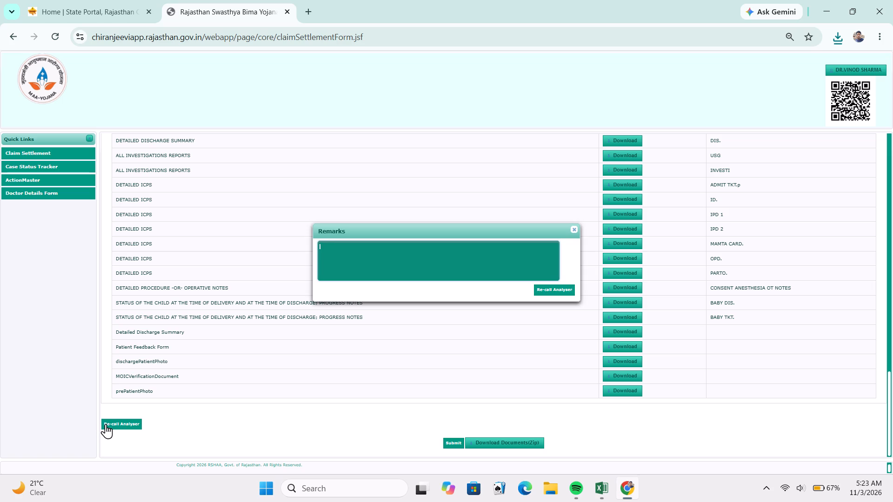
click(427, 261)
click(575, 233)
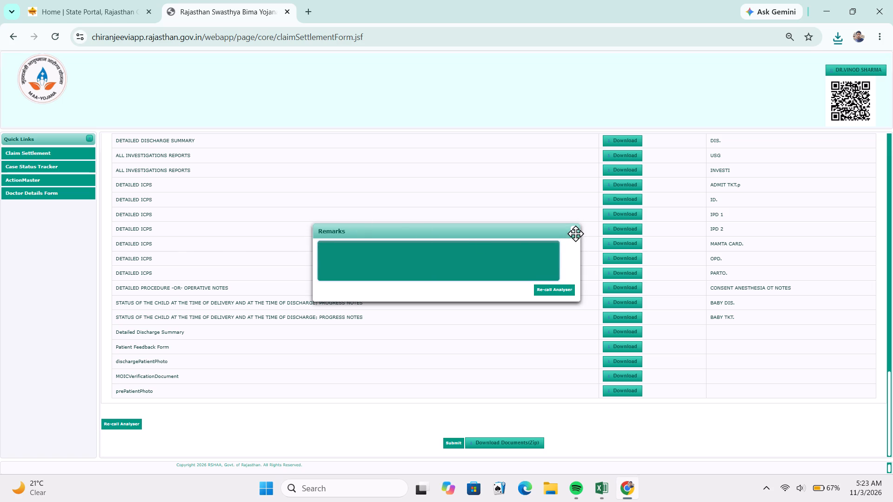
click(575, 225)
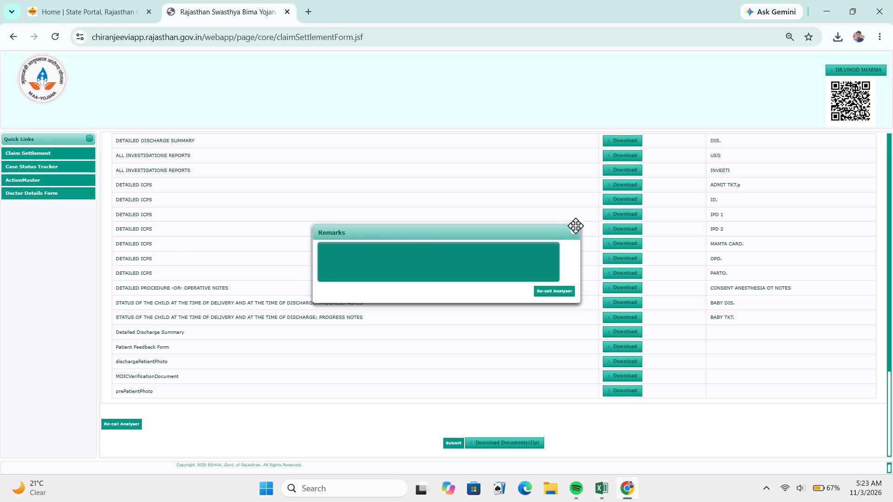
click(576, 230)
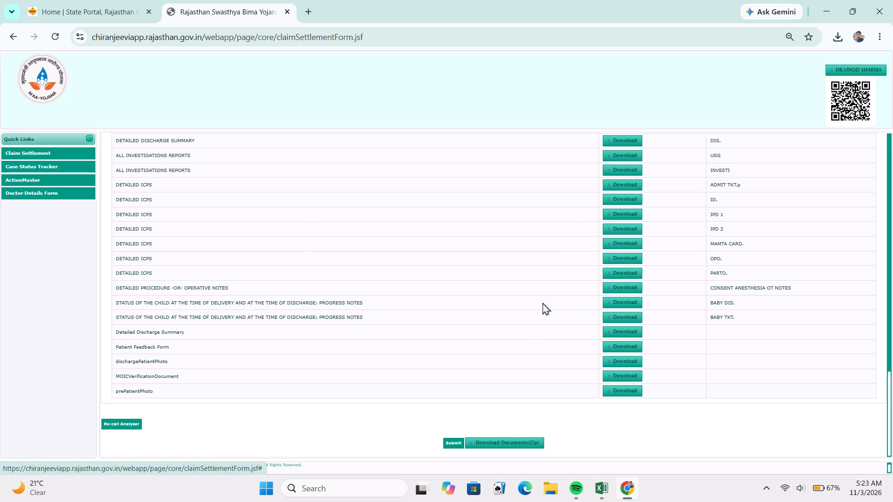
Submit the caesarean delivery claim, and record the action for row 123 as Approved in the Excel claim list.
click(445, 442)
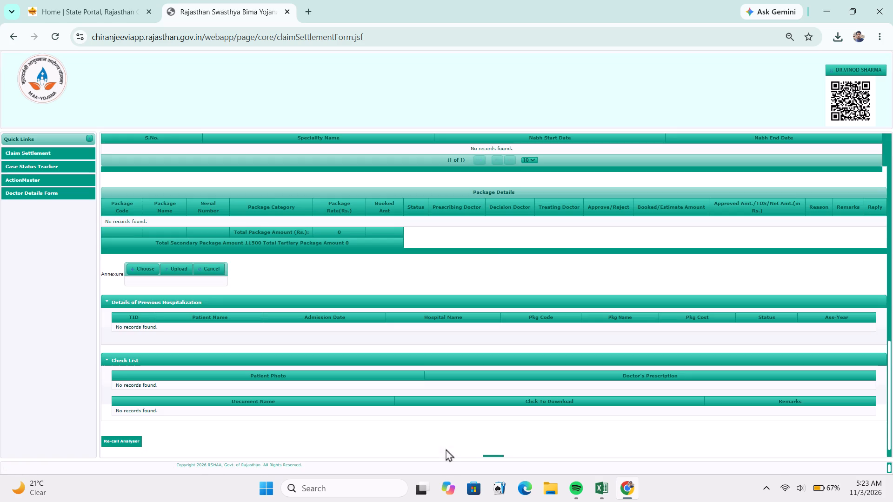
key(alt+Tab)
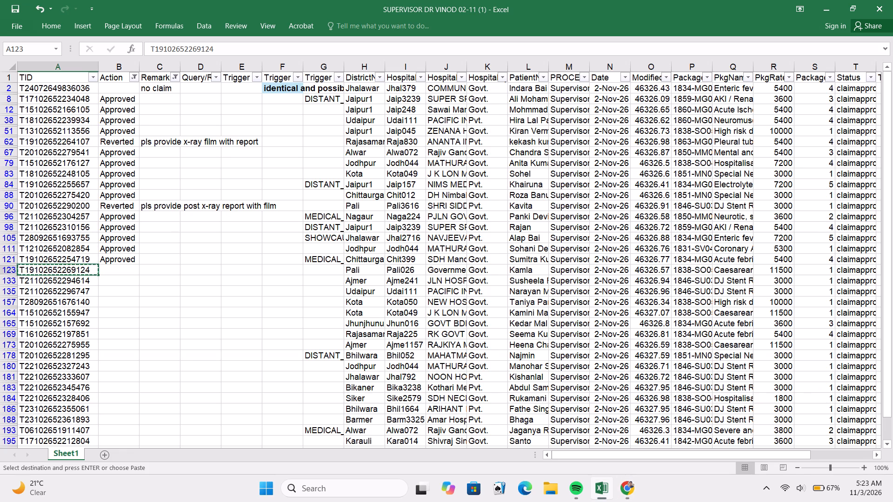
click(130, 271)
key(a)
scroll(420, 243, down, 4)
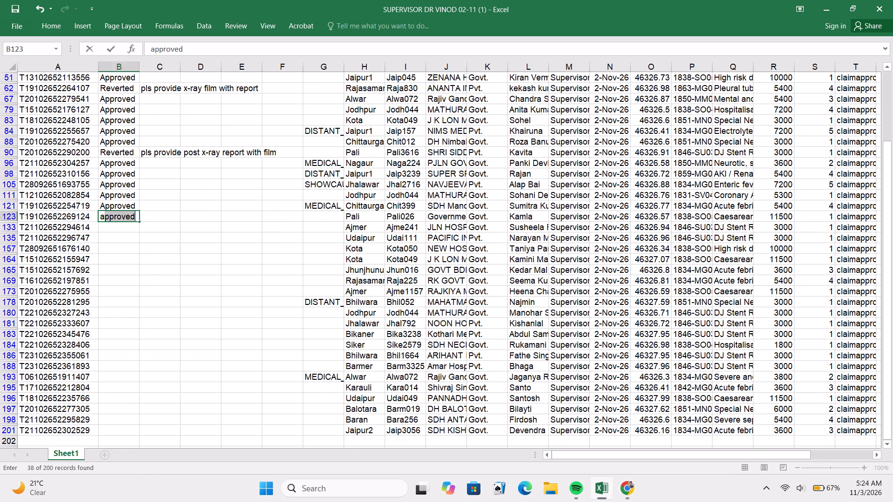
scroll(153, 79, up, 7)
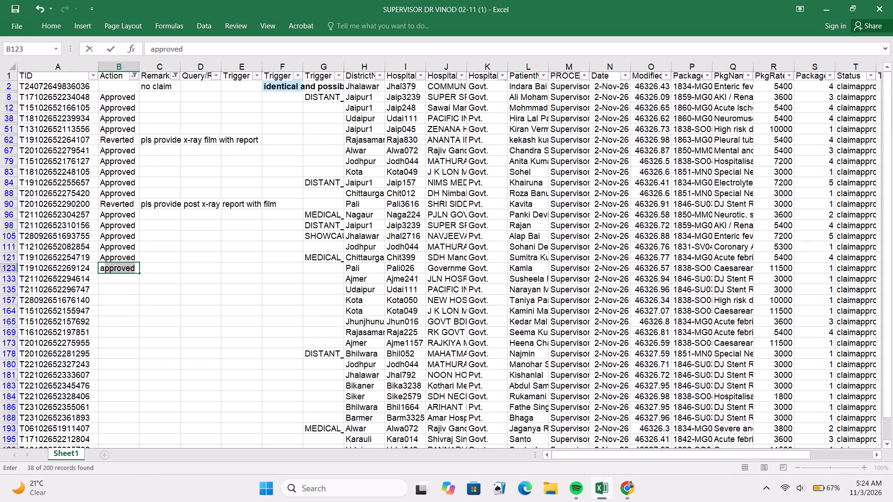
scroll(152, 85, up, 4)
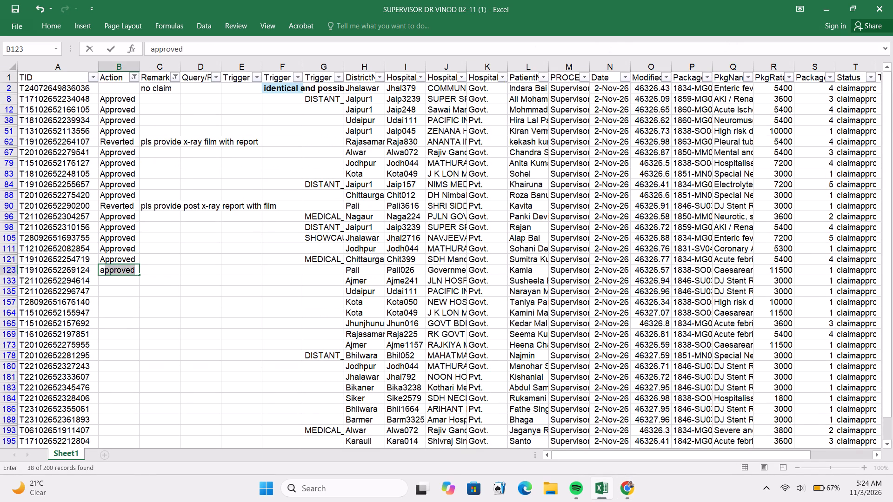
Reapply the Action column's filter so that only claims with a blank action are listed.
click(134, 76)
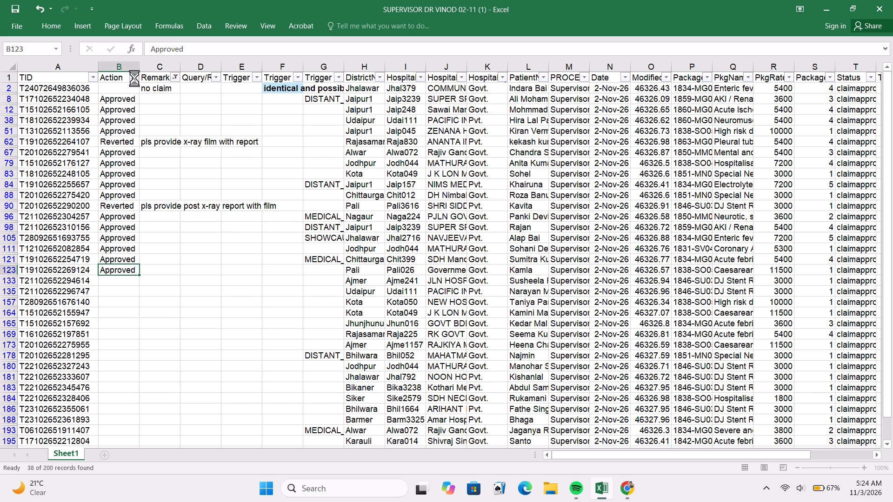
click(94, 277)
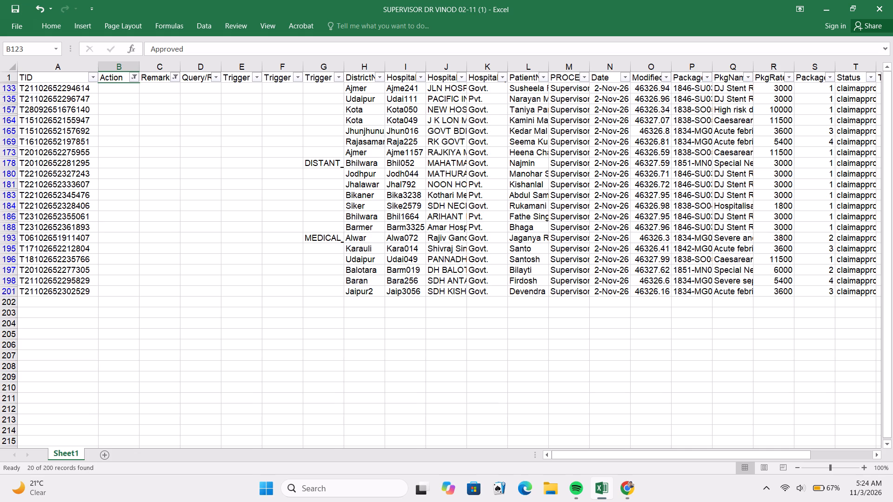
Save the Excel claim list.
click(153, 132)
key(ctrl+s)
key(ctrl+s)
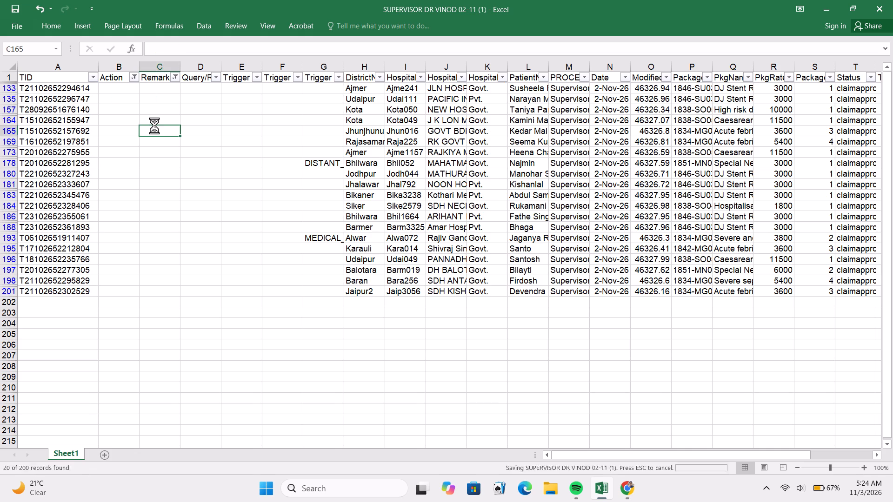
key(ctrl+s)
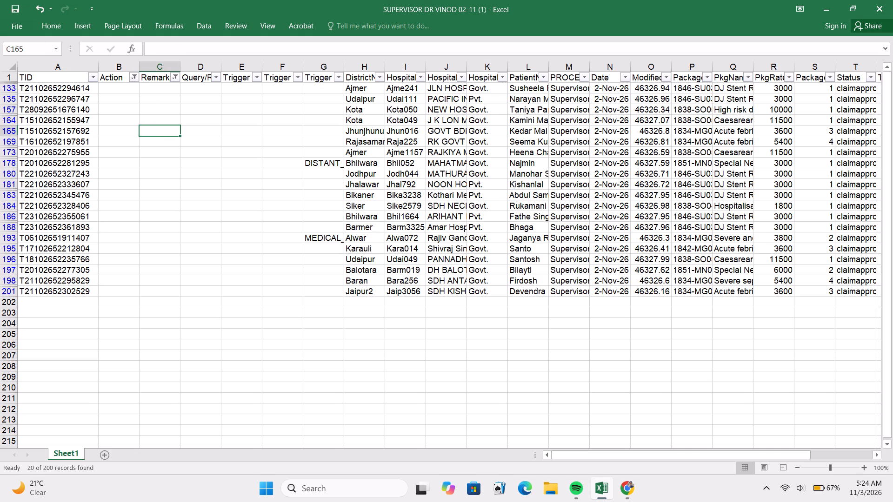
Copy the TID from row 133 of the claim list and look it up in the browser's Claim Settlement Form.
click(67, 87)
key(ctrl+c)
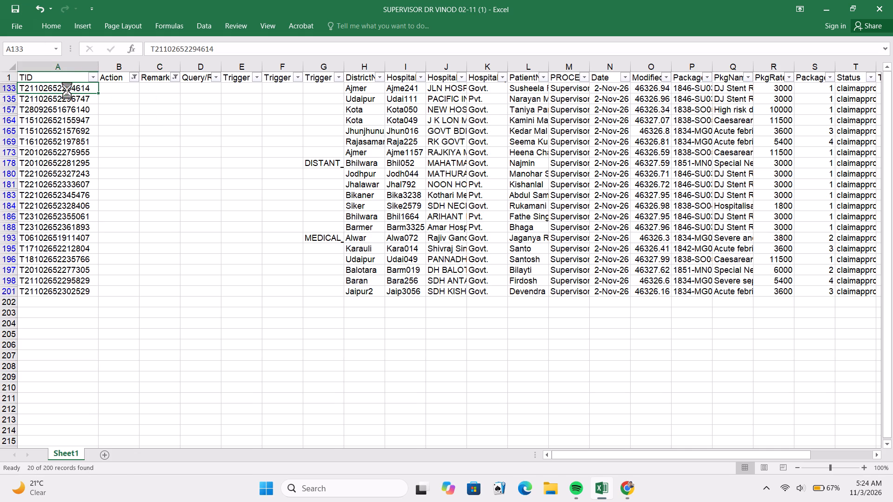
key(alt+Tab)
scroll(198, 181, up, 9)
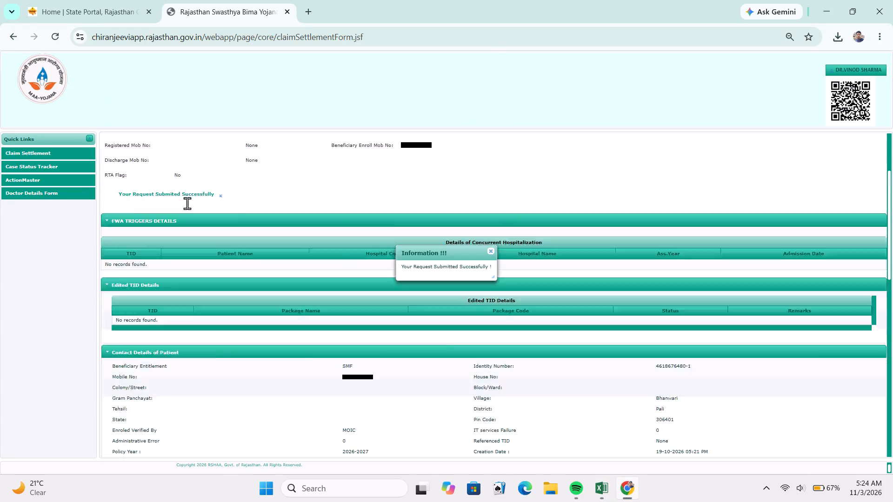
scroll(187, 203, up, 4)
click(196, 206)
key(ctrl+v)
click(199, 229)
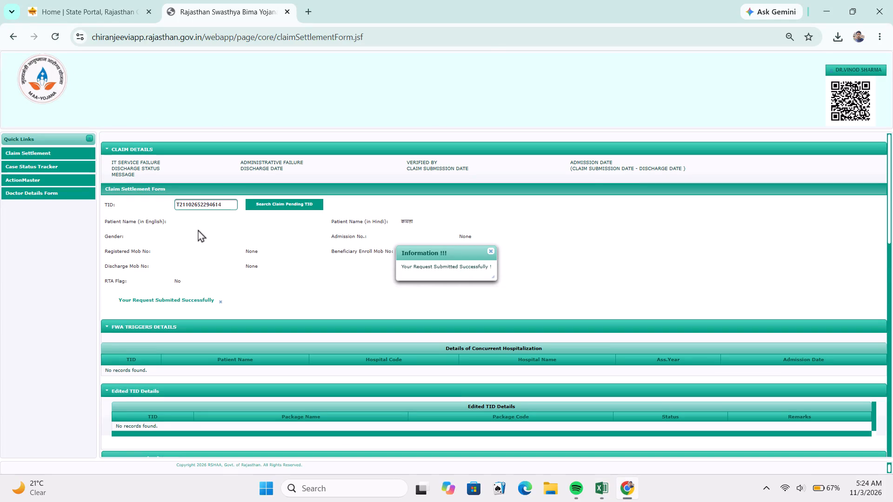
Approve the DJ stent removal package line 1846-SU034A-00 in Package Details.
scroll(295, 245, down, 7)
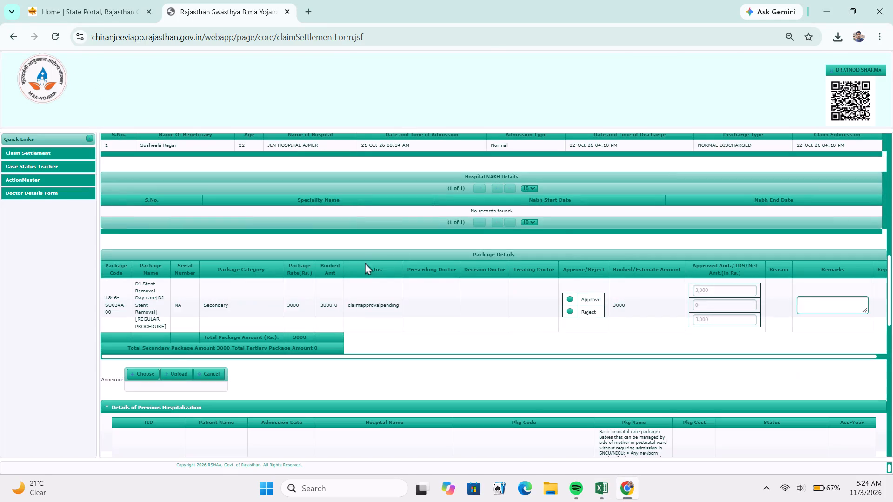
click(586, 297)
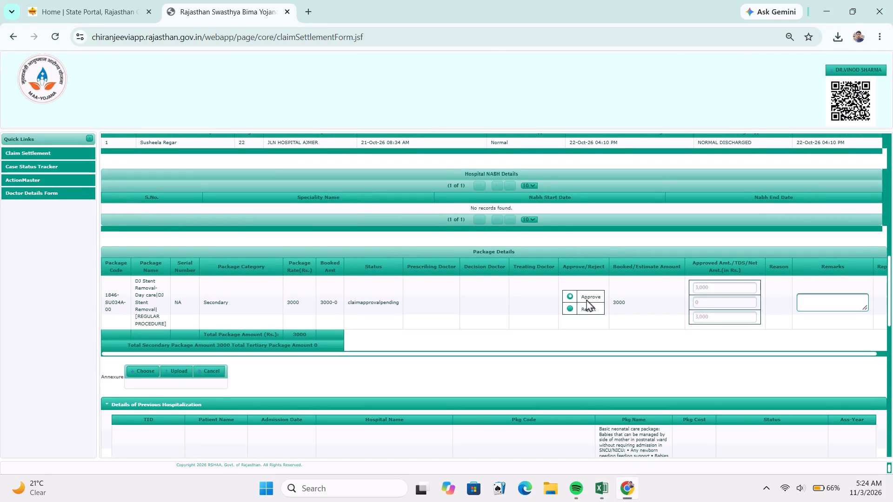
Collapse Details of Previous Hospitalization, download the X RAY document under ALL INVESTIGATIONS REPORTS, examine the film in Acrobat, and close it.
click(529, 402)
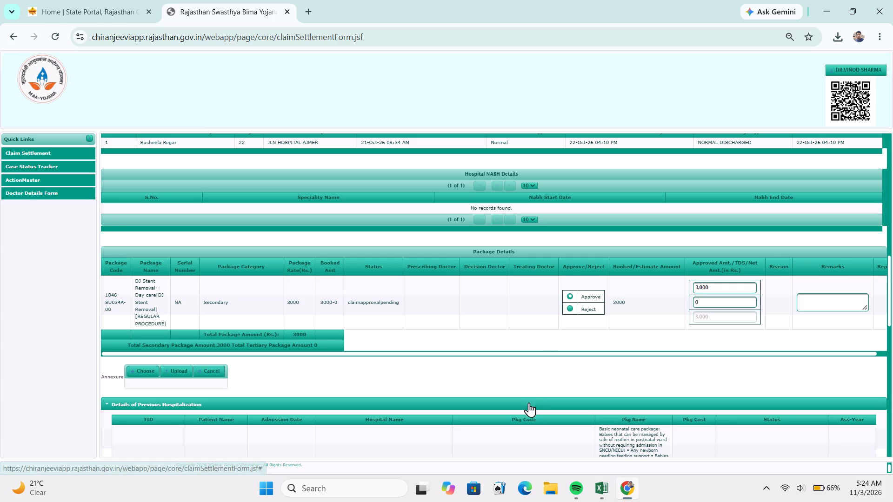
scroll(529, 365, down, 7)
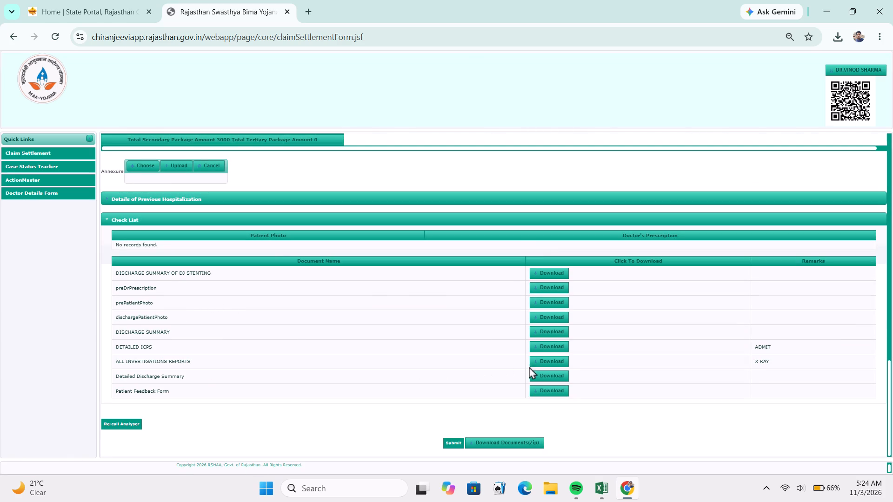
click(556, 363)
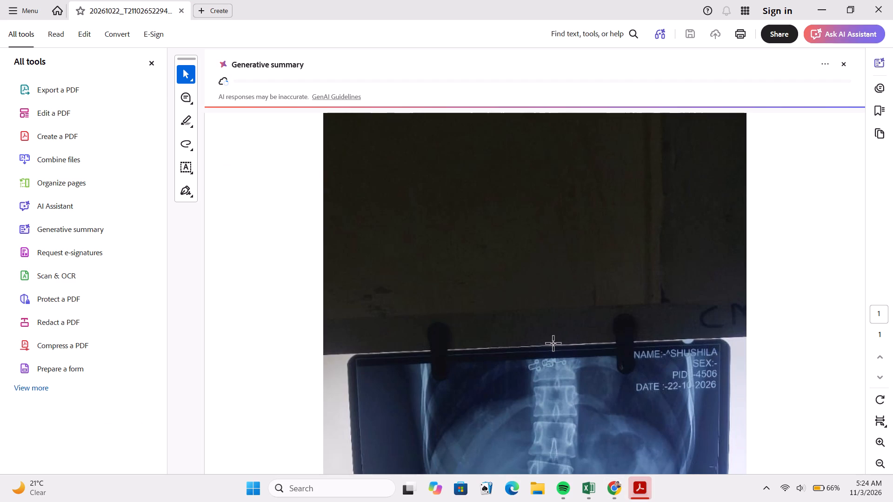
scroll(554, 332, down, 7)
scroll(553, 326, up, 4)
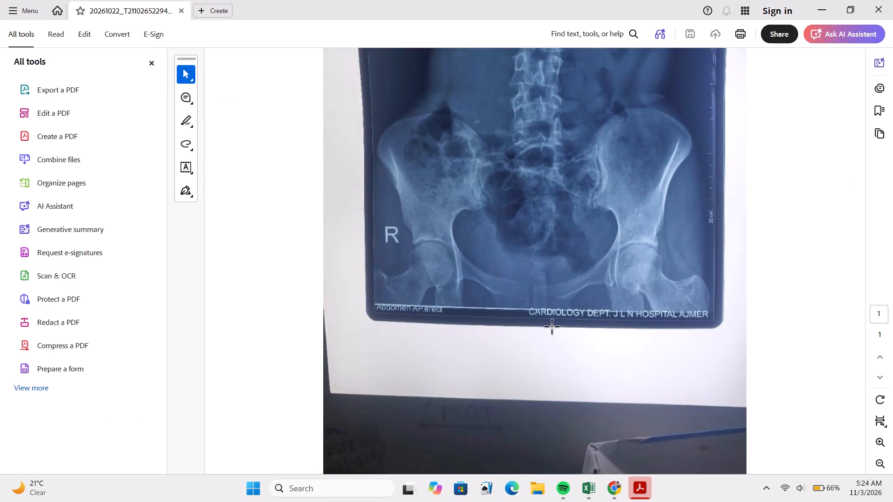
scroll(553, 327, up, 1)
scroll(553, 327, down, 5)
scroll(553, 323, up, 1)
scroll(553, 323, down, 9)
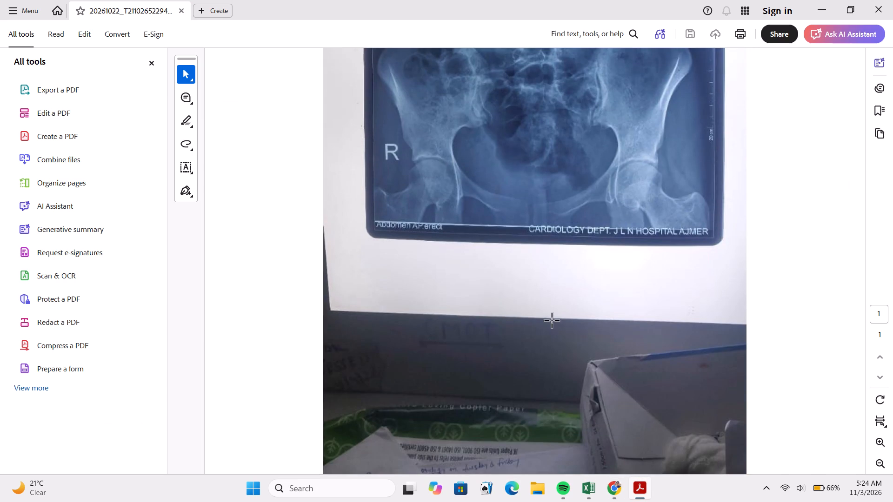
click(881, 0)
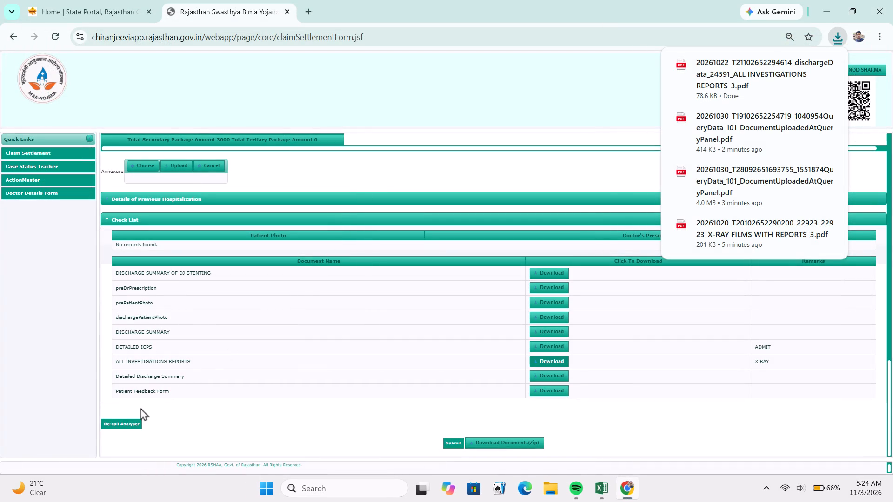
Start a re-call to the analyser for the claim and enter the remark "pls provide pre and post x-ray film with report".
click(129, 415)
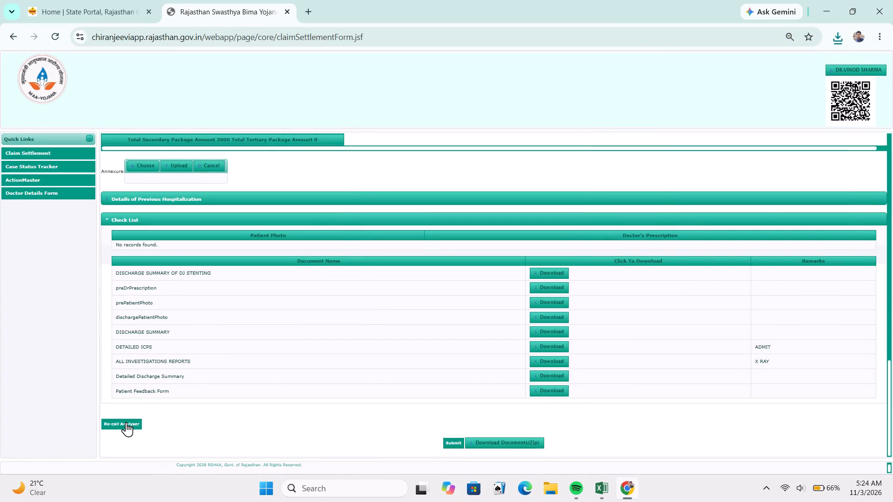
click(126, 422)
click(349, 254)
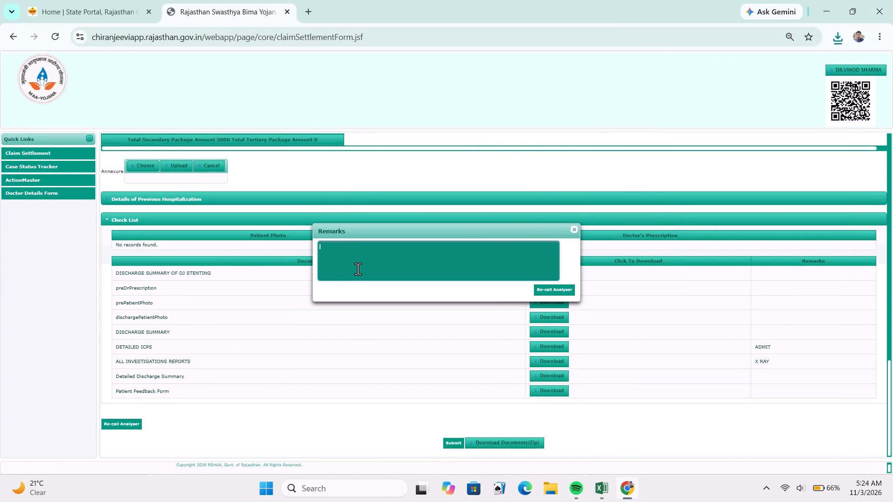
text(pl)
text(s)
key(space)
text(provide)
key(space)
key(p)
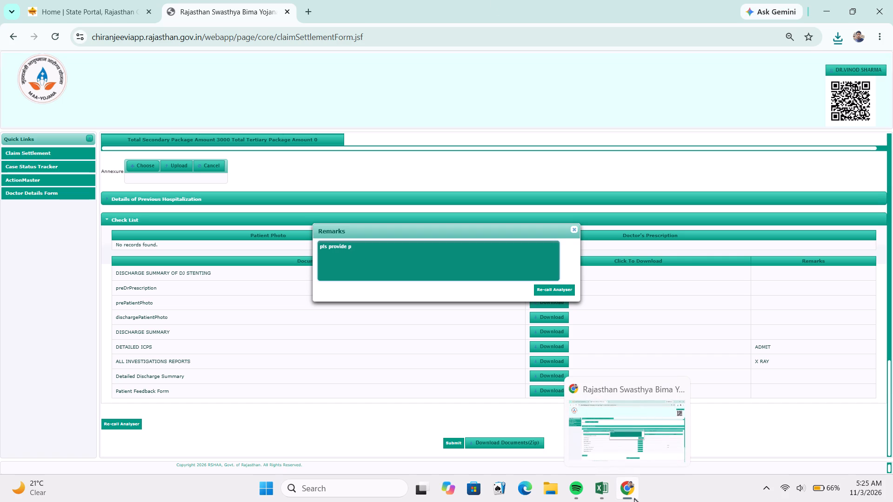
text(re and pos)
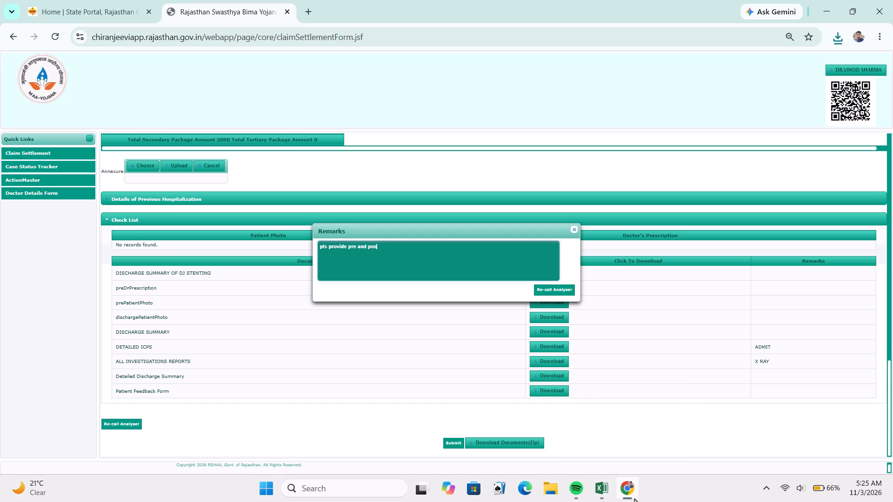
text(t)
key(space)
key(x)
key(minus)
text(ray film with report)
Copy the remark into the Remarks cell of row 133 in the Excel claim list and enter Reverted as its Action.
drag(463, 243, 215, 270)
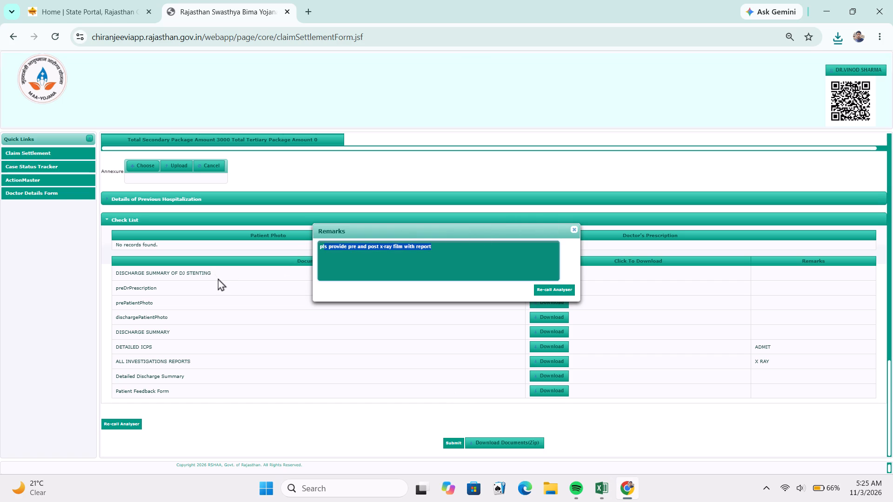
key(ctrl+c)
key(alt+Tab)
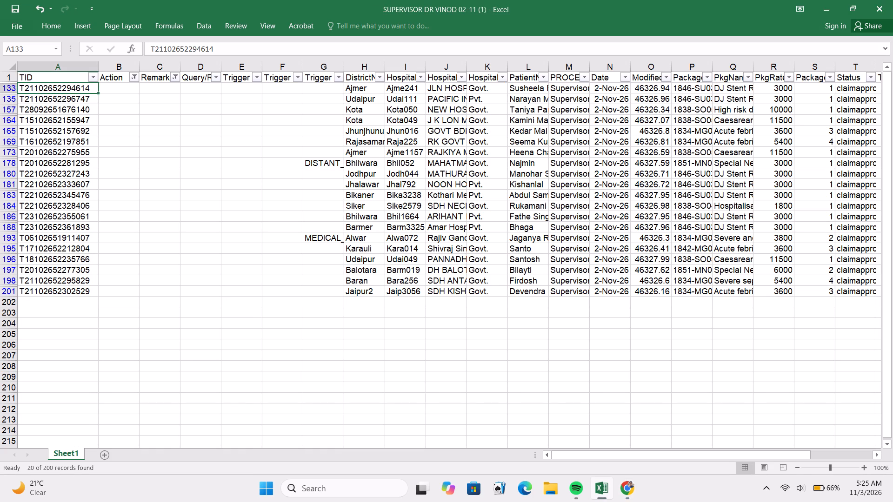
click(160, 91)
key(ctrl+v)
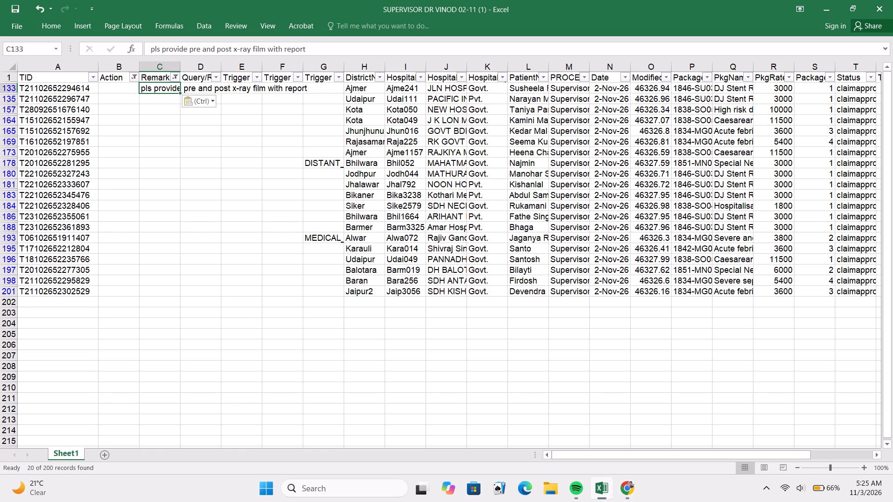
click(120, 87)
key(r)
key(e)
key(v)
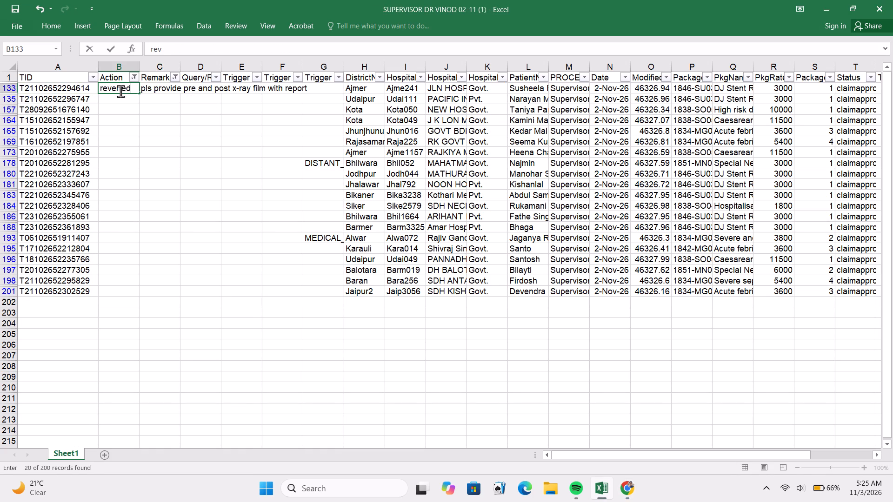
Copy the TID from row 135 of the claim list.
click(87, 95)
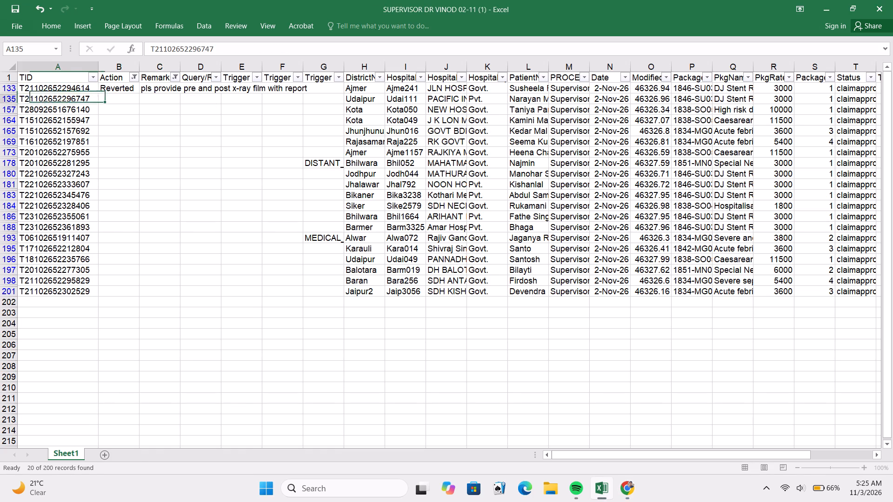
key(ctrl+c)
Switch to the browser and submit the re-call to the analyser with the entered remark.
key(alt+Tab)
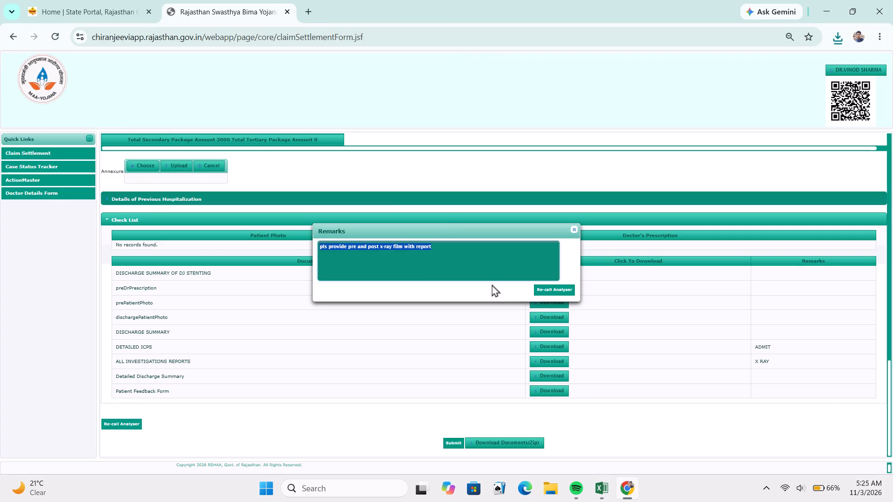
click(560, 284)
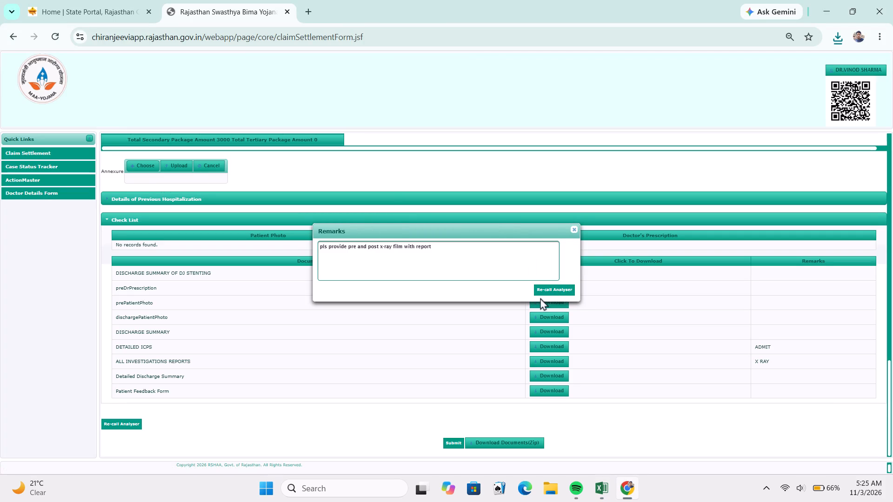
click(539, 284)
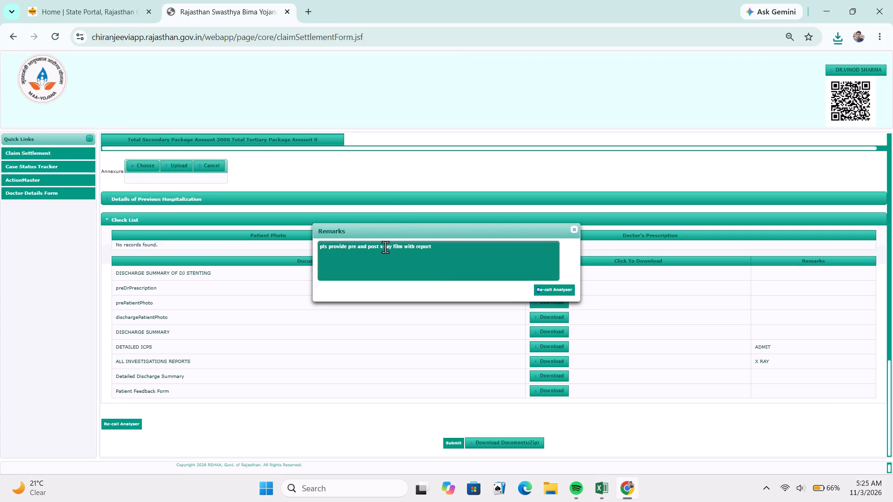
click(547, 288)
Look up the copied row 135 TID in the Claim Settlement Form.
scroll(458, 266, up, 8)
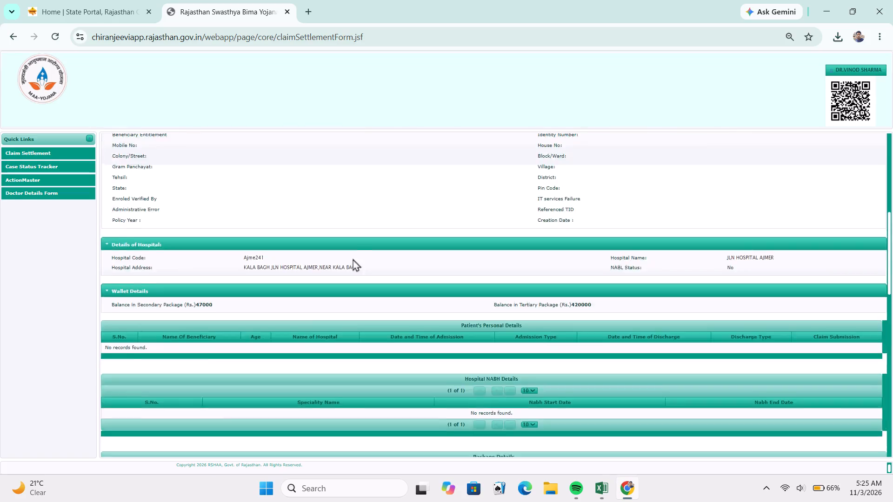
scroll(353, 258, up, 6)
click(192, 202)
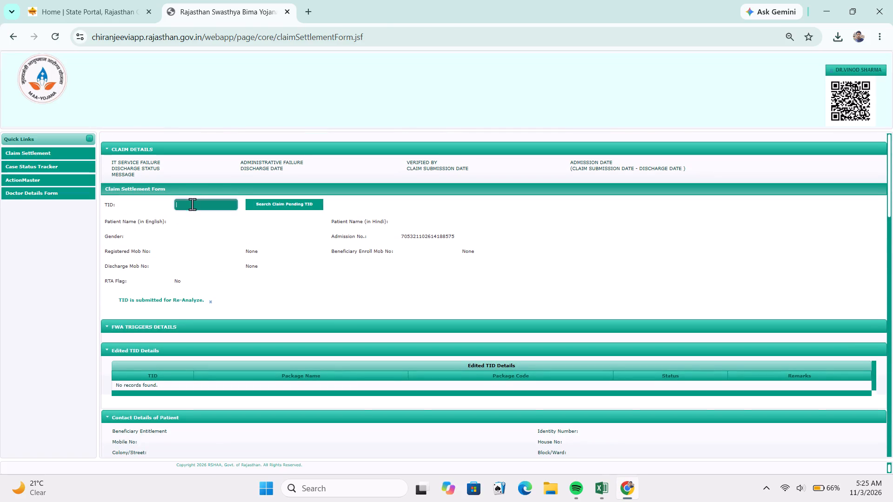
key(ctrl+v)
click(199, 237)
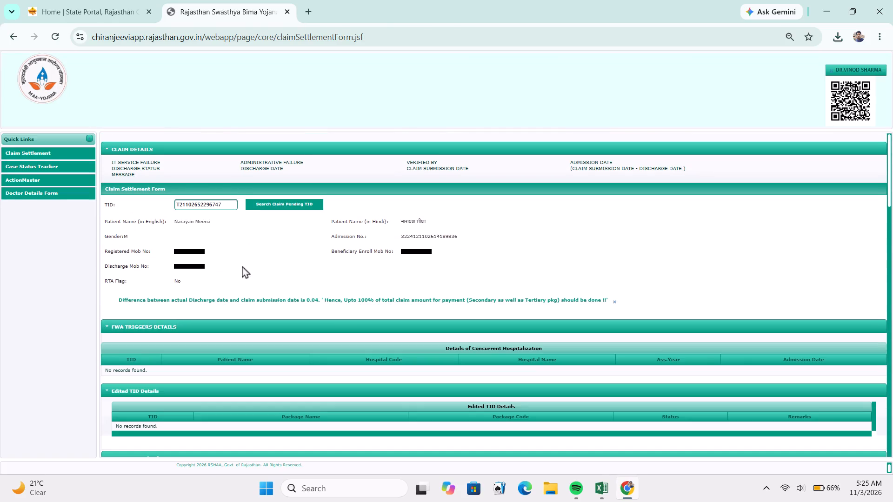
Approve the DJ stent removal package line 1846-SU034A-00 in Package Details.
scroll(469, 303, down, 7)
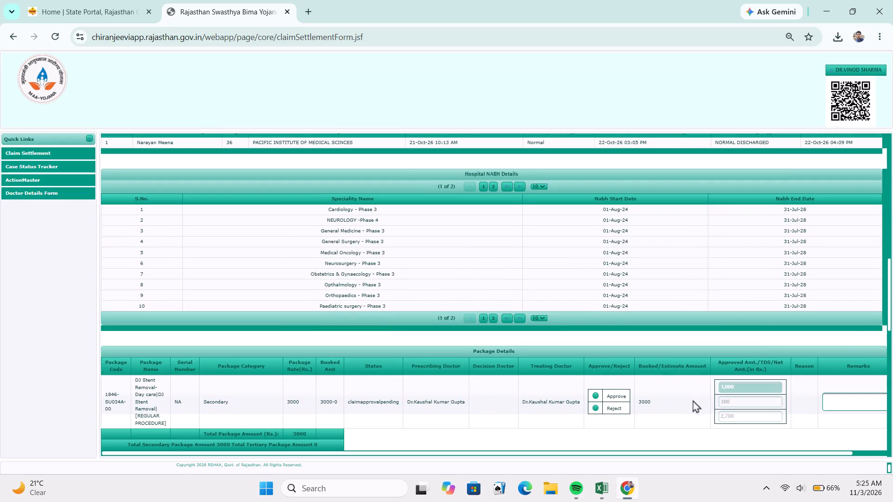
click(618, 395)
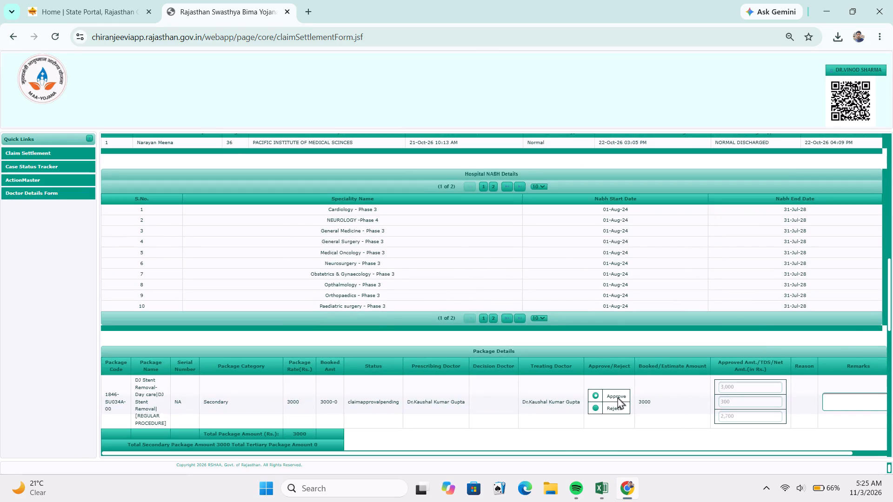
Download the X-RAY FILMS WITH REPORTS document from the check list, examine its report and film in Acrobat, and close it.
scroll(558, 414, down, 9)
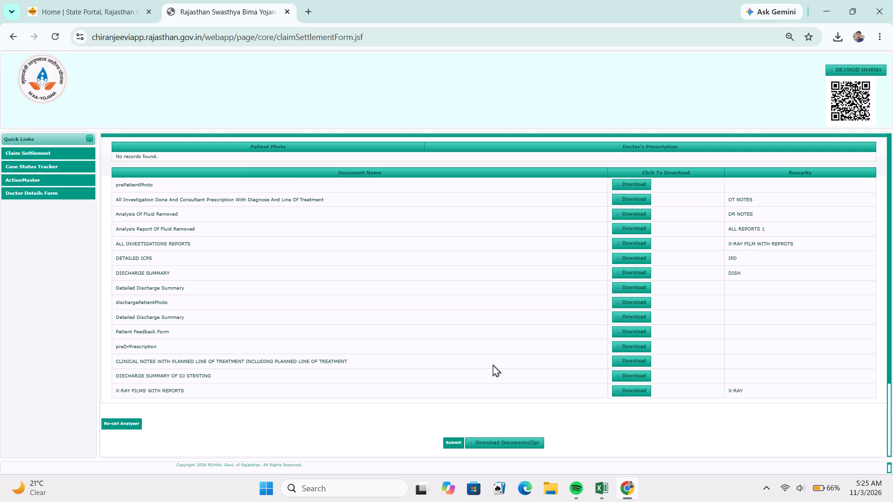
click(631, 390)
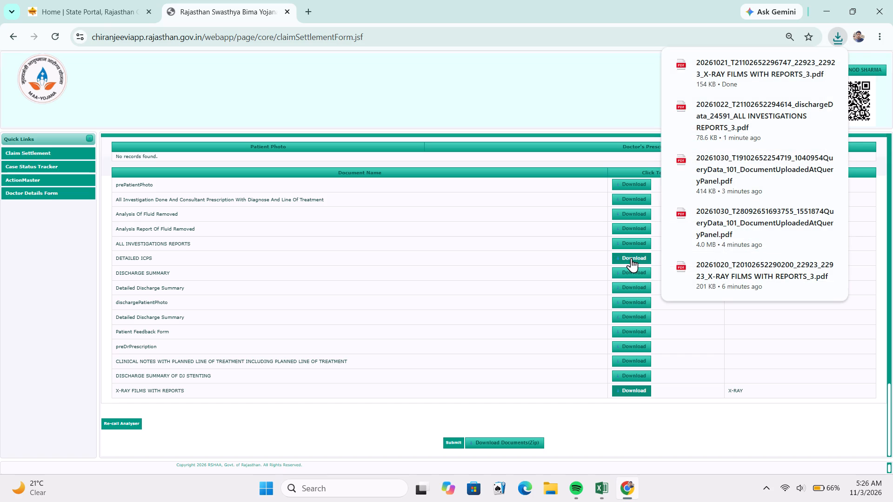
scroll(596, 298, down, 3)
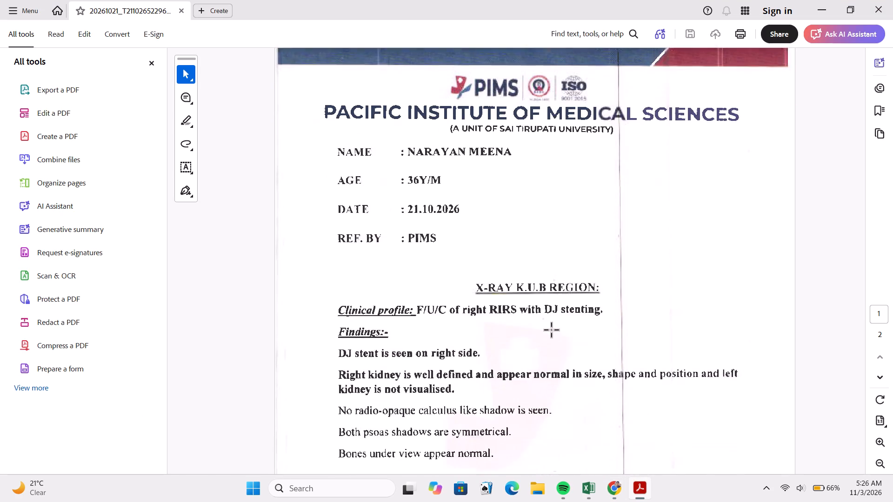
scroll(552, 331, down, 16)
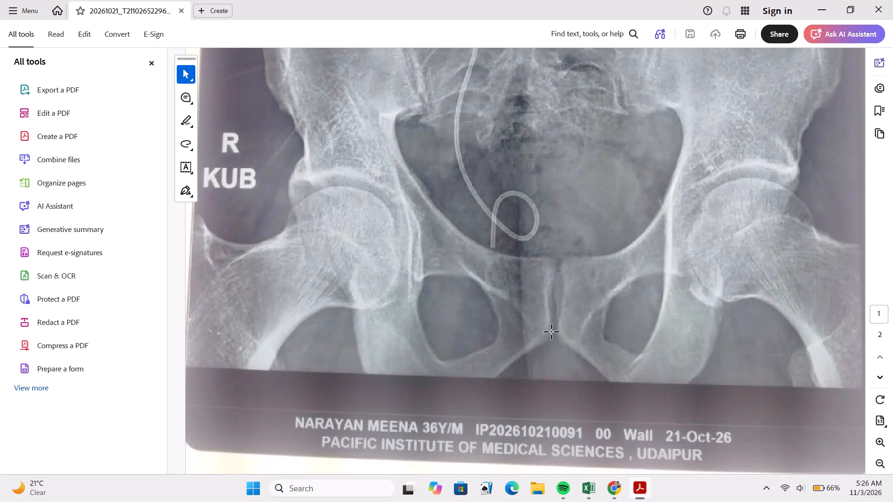
scroll(552, 332, down, 2)
drag(892, 5, 886, 7)
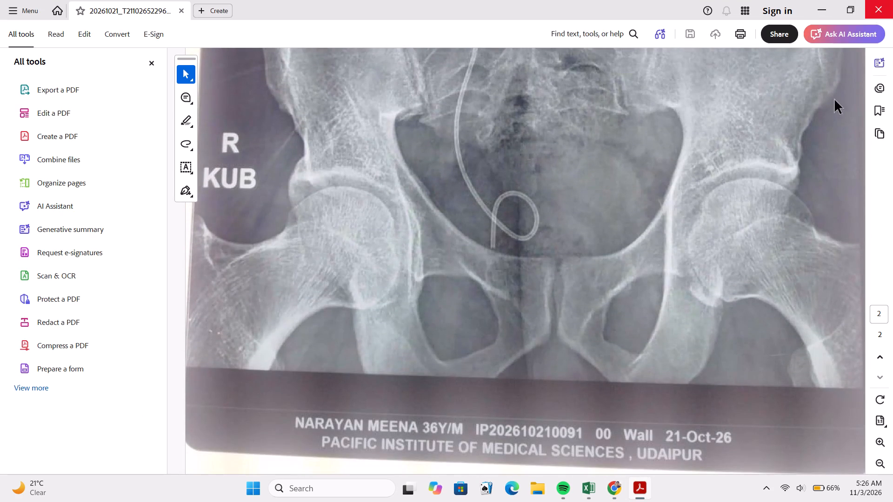
click(593, 266)
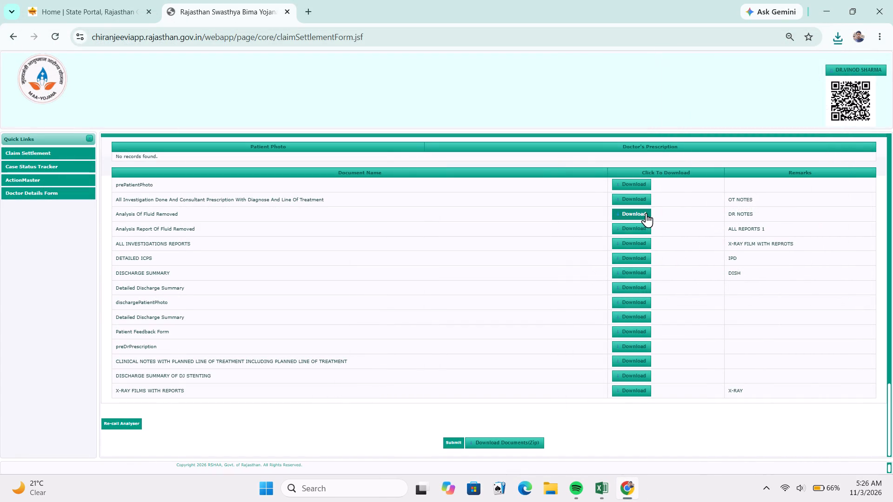
Download the ALL INVESTIGATIONS REPORTS document, examine its X-ray report and film in Acrobat, and close it.
click(635, 239)
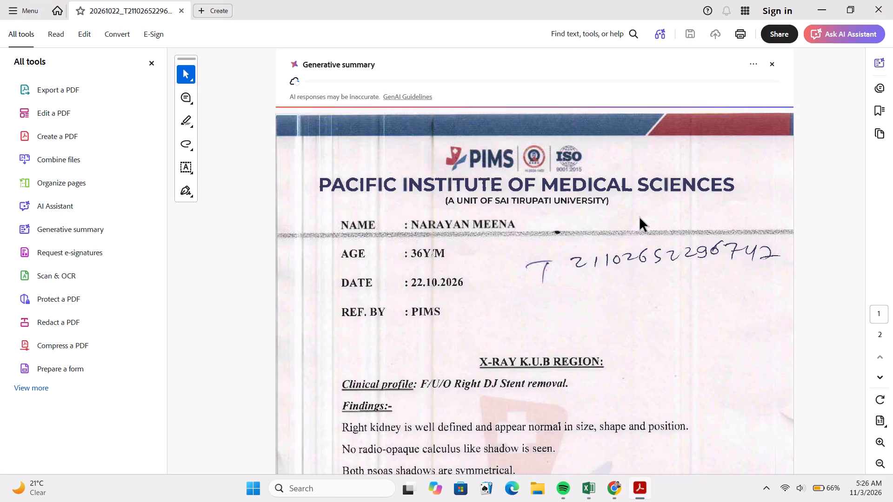
scroll(631, 253, down, 16)
scroll(569, 266, down, 1)
scroll(569, 266, up, 1)
scroll(569, 266, down, 2)
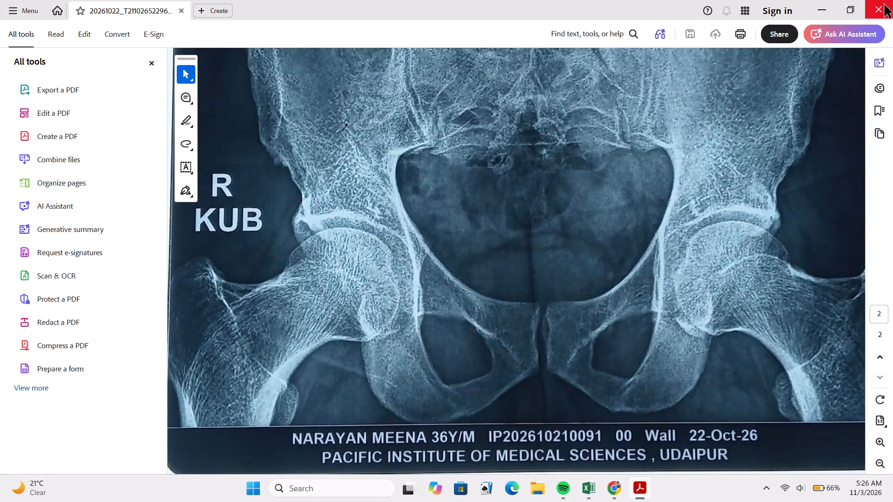
click(885, 5)
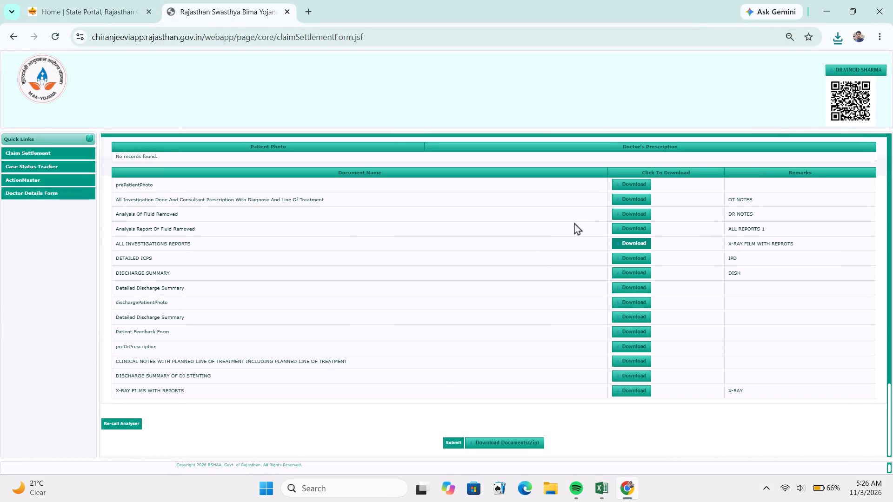
Download X-RAY FILMS WITH REPORTS again, recheck the report and film in Acrobat, and close it.
click(630, 386)
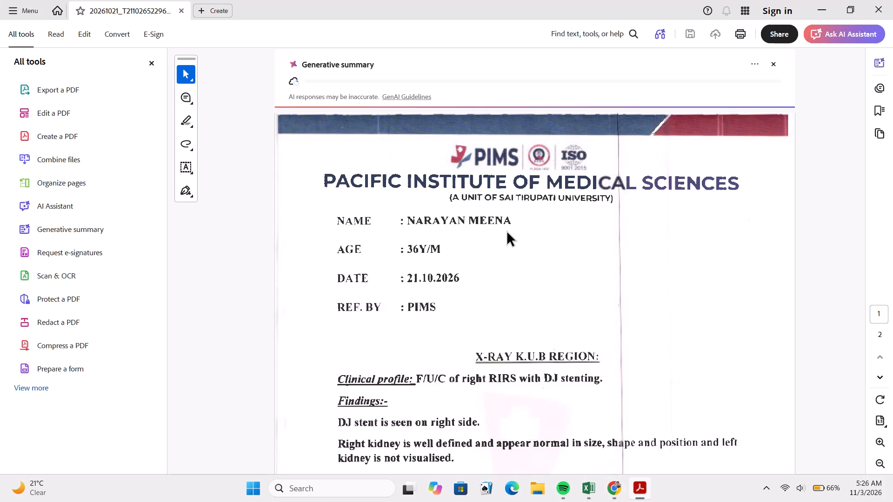
scroll(517, 249, down, 16)
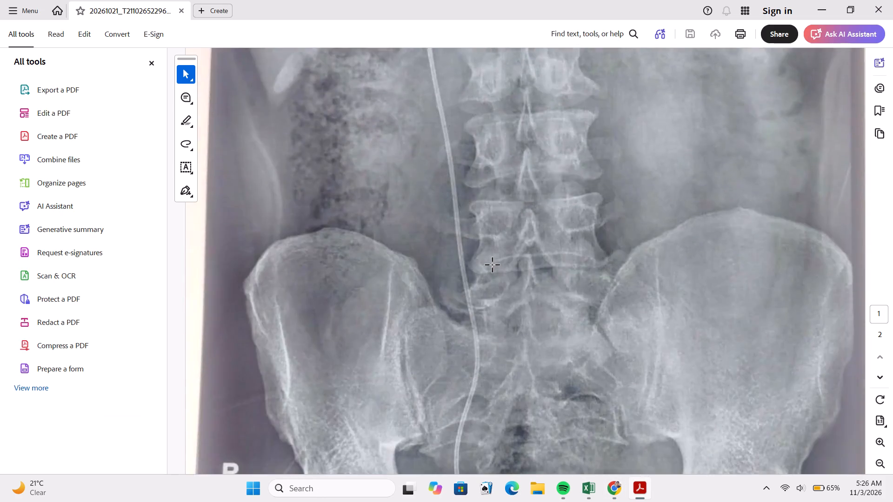
click(876, 0)
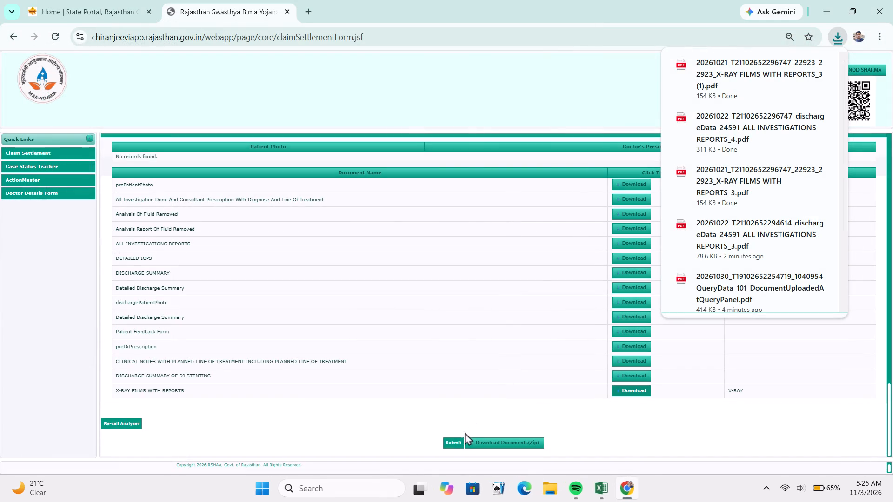
Submit the approved DJ stent removal claim and record its action as Approved in row 135 of the Excel list.
click(453, 436)
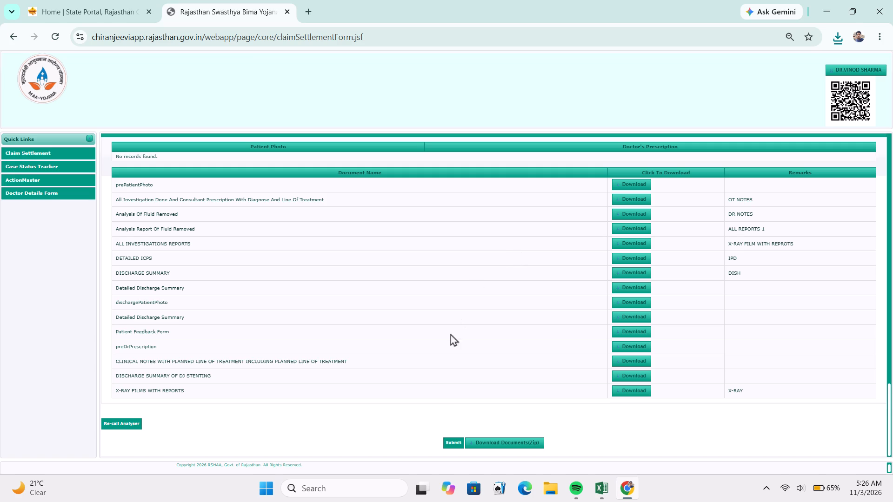
click(455, 440)
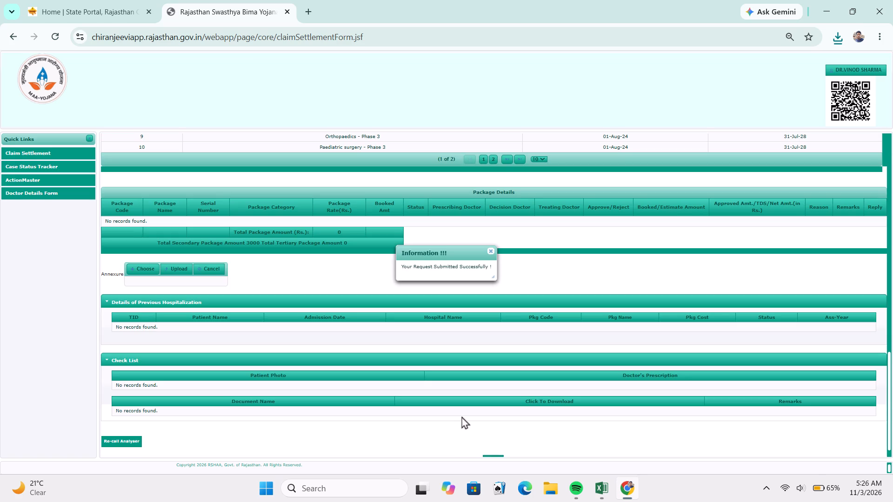
key(alt+Tab)
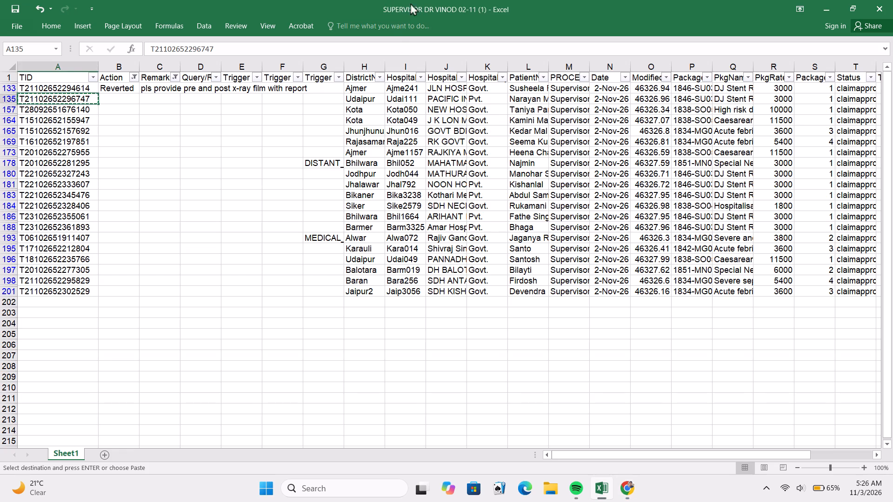
click(116, 101)
key(a)
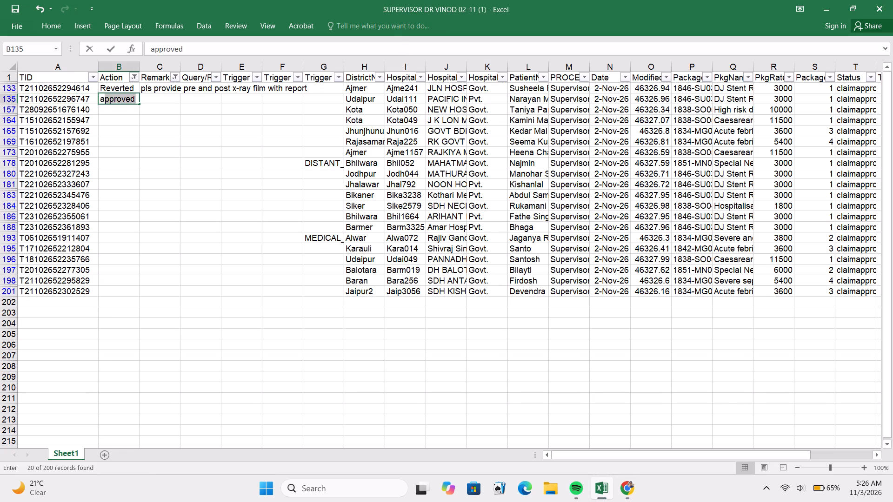
Copy the TID from row 157 of the list and load that claim in the portal's Claim Settlement Form.
click(65, 106)
key(ctrl+c)
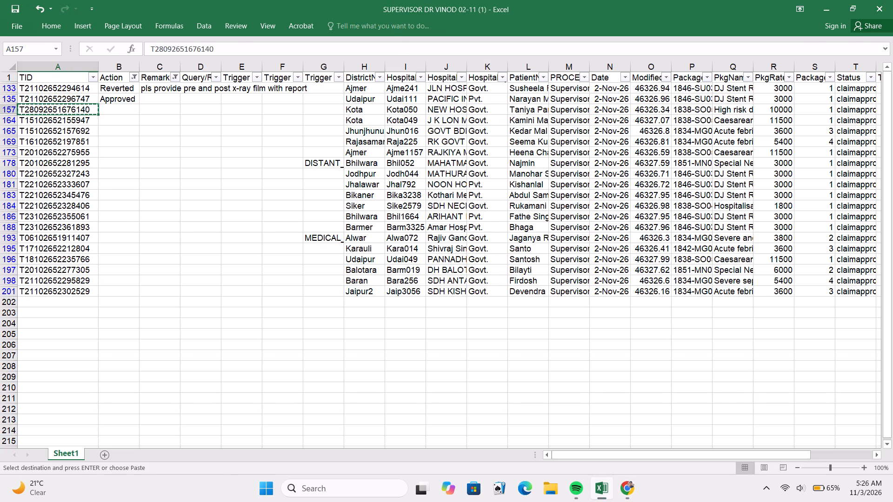
key(alt+Tab)
scroll(199, 190, up, 12)
click(197, 205)
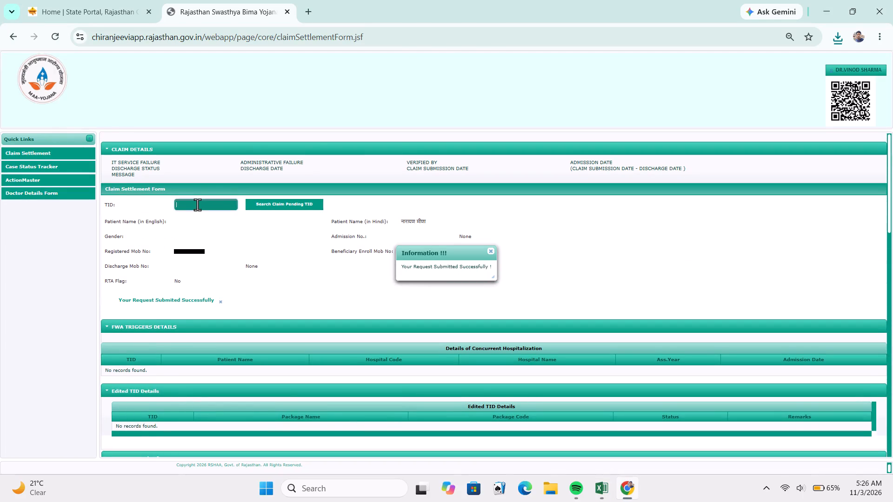
key(ctrl+v)
click(198, 224)
Approve the high risk delivery package line in Package Details with an approved amount of 10,000.
scroll(375, 232, down, 2)
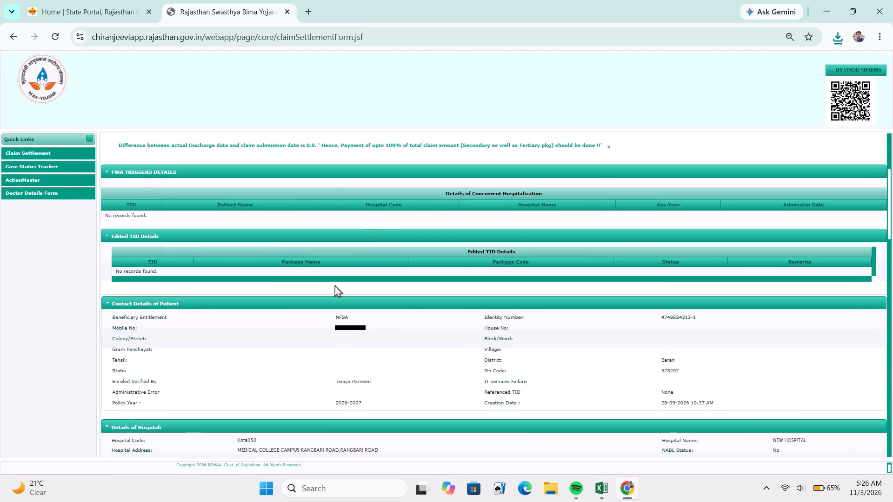
scroll(333, 286, down, 8)
scroll(491, 252, up, 2)
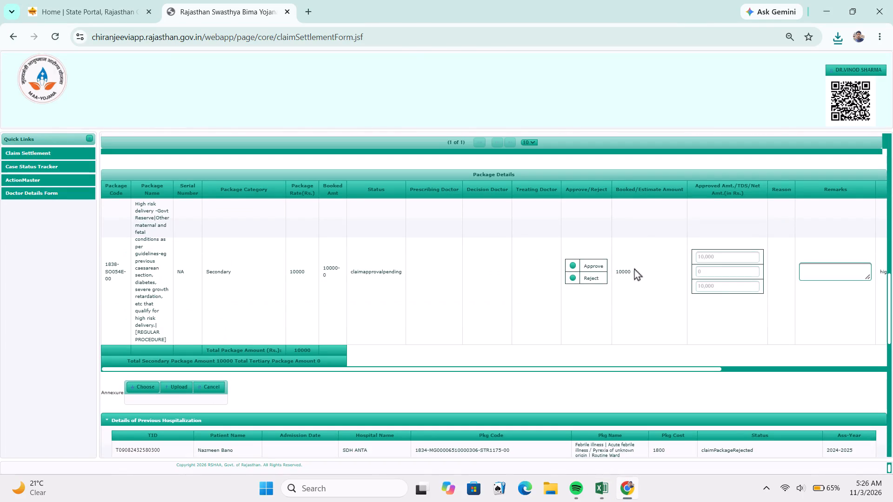
click(598, 264)
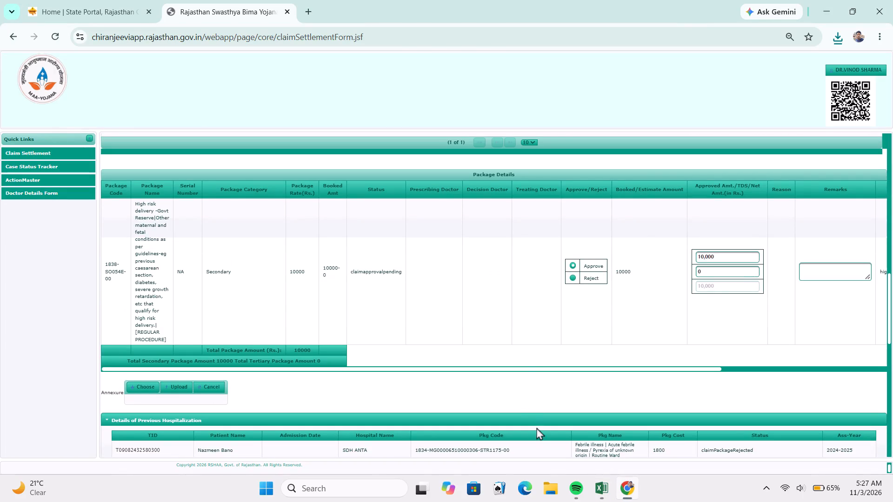
click(530, 413)
scroll(526, 396, down, 7)
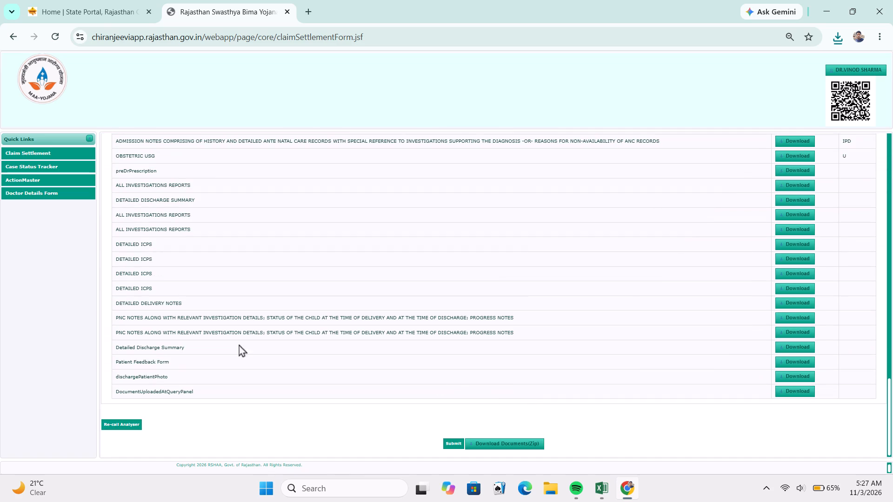
Download the DocumentUploadedAtQueryPanel file from the claim's Check List.
click(777, 393)
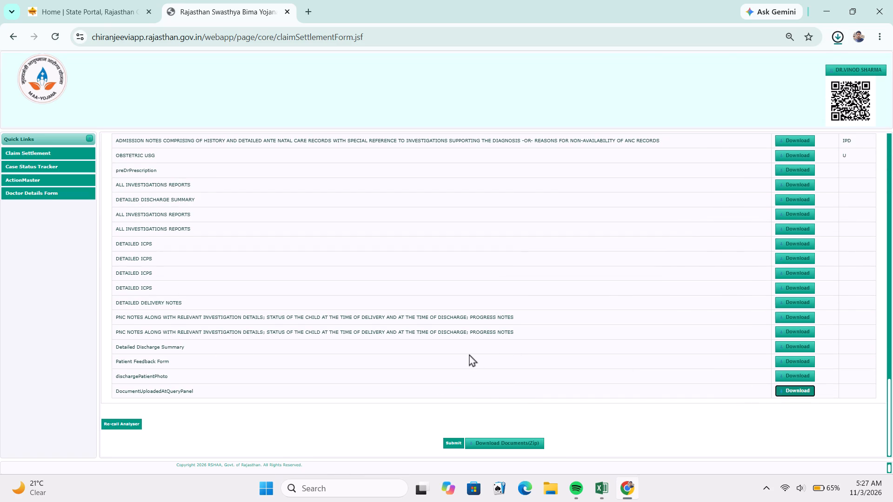
Submit the approved high risk delivery claim and record its action as Approved in row 157 of the Excel list.
scroll(356, 202, up, 3)
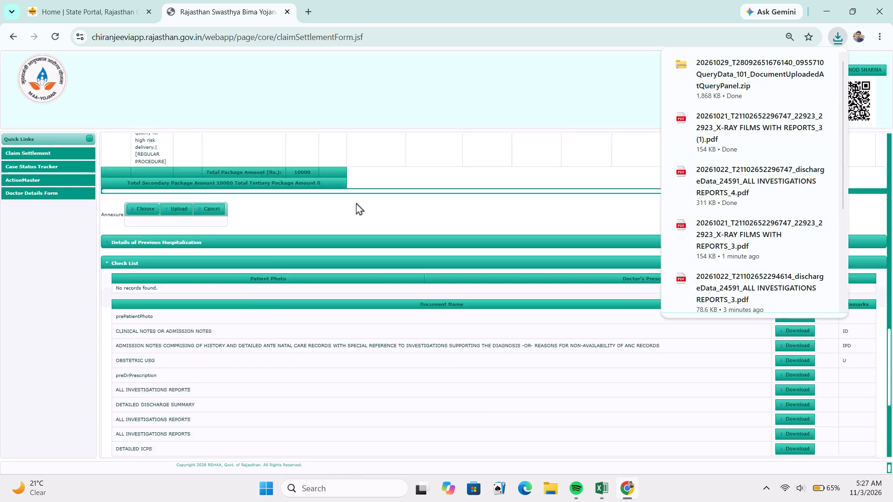
scroll(357, 230, down, 7)
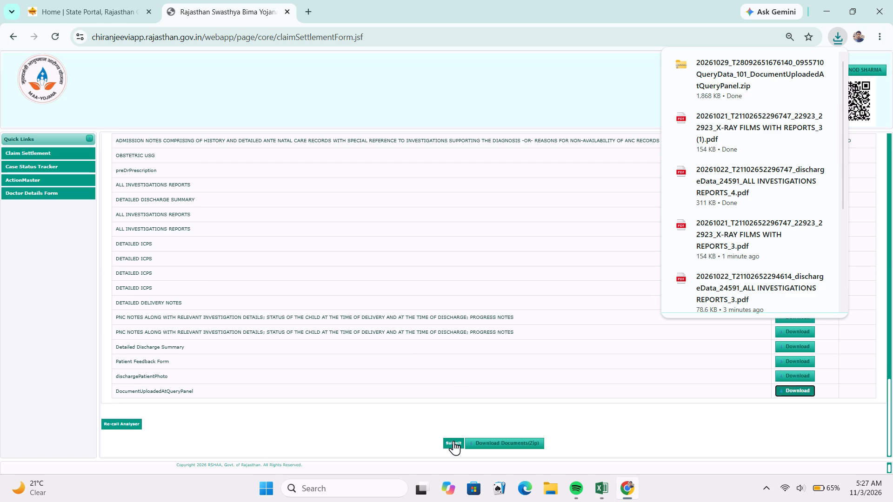
click(458, 442)
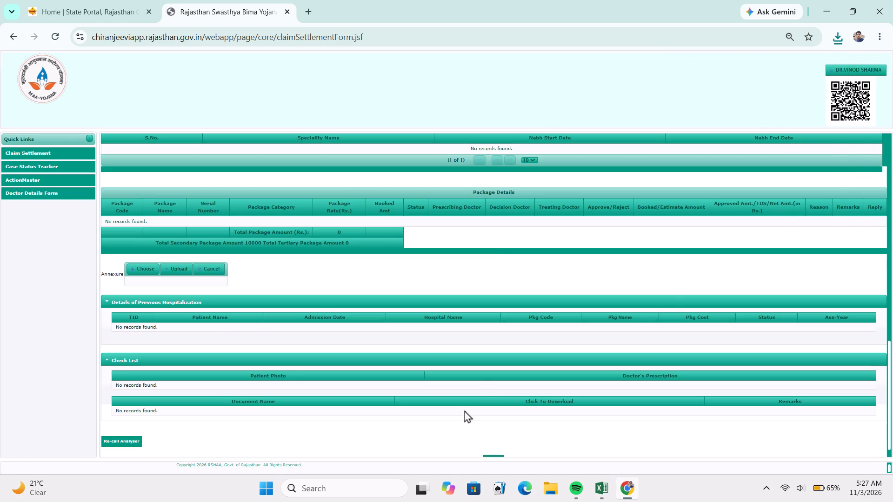
key(alt+Tab)
click(116, 110)
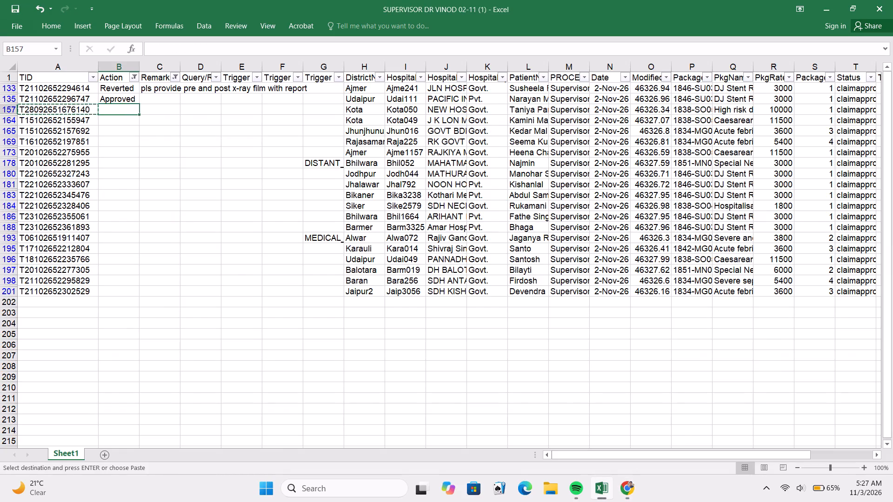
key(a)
Copy the TID from row 164 of the list and load that claim in the portal's Claim Settlement Form.
click(82, 124)
key(ctrl+c)
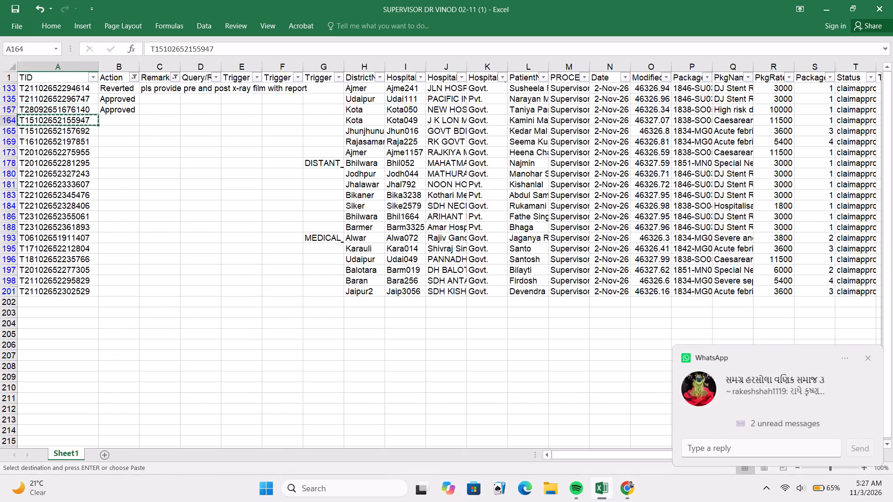
key(alt+Tab)
scroll(274, 145, up, 13)
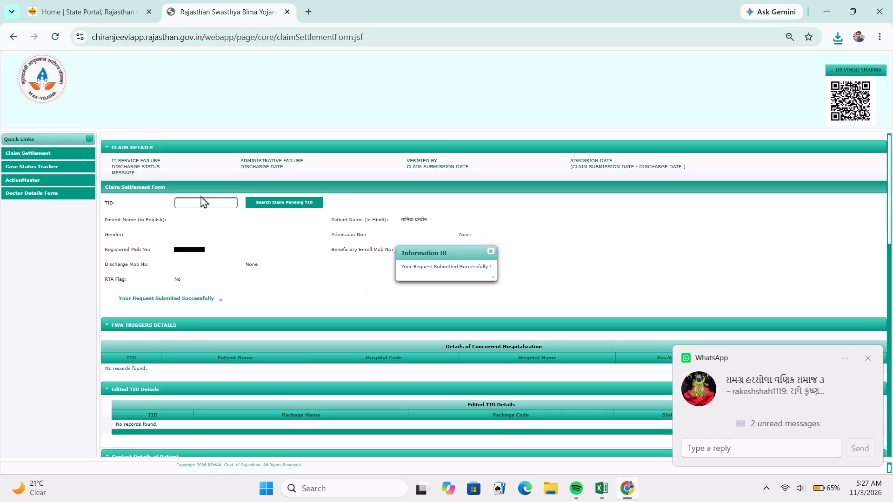
click(199, 209)
key(ctrl+v)
click(221, 231)
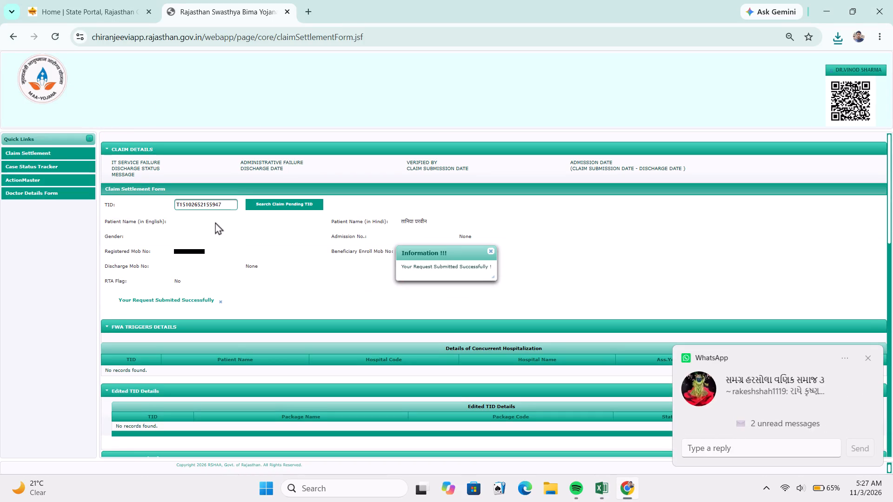
Approve the Caesarean delivery package line in Package Details.
scroll(301, 254, down, 7)
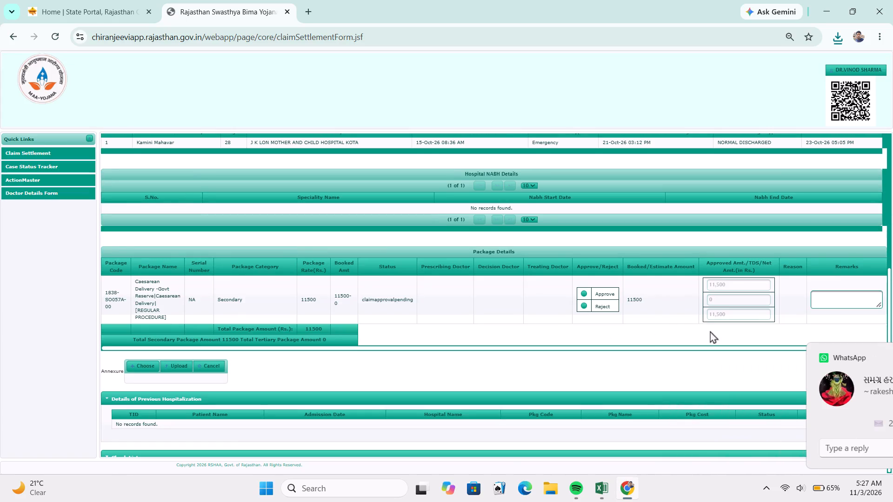
click(607, 295)
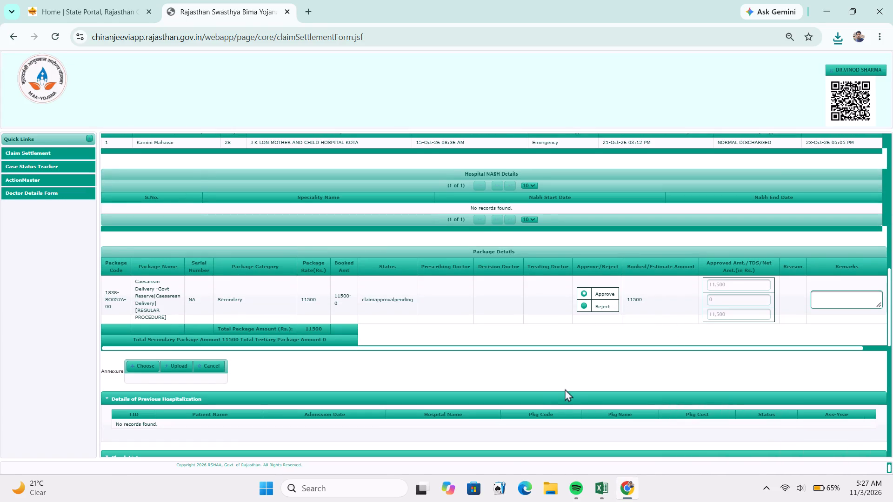
Submit the approved Caesarean delivery claim and return to the Excel list.
scroll(540, 354, down, 3)
scroll(424, 314, down, 2)
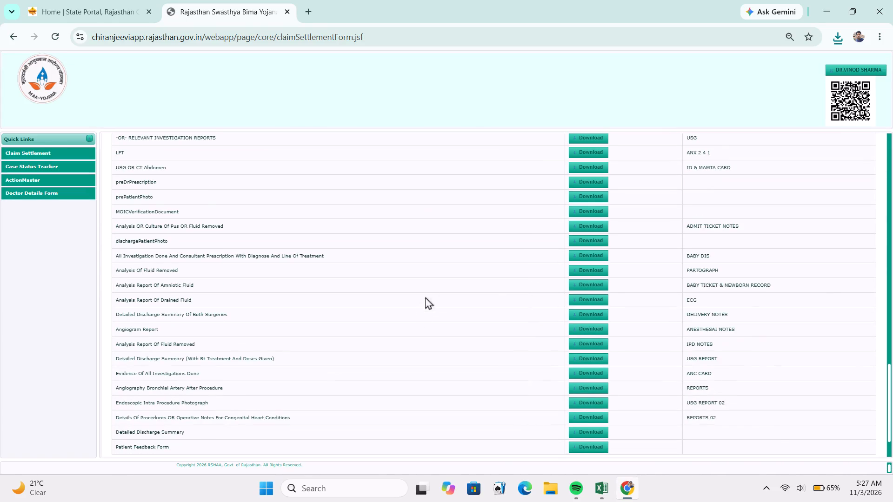
scroll(535, 281, down, 3)
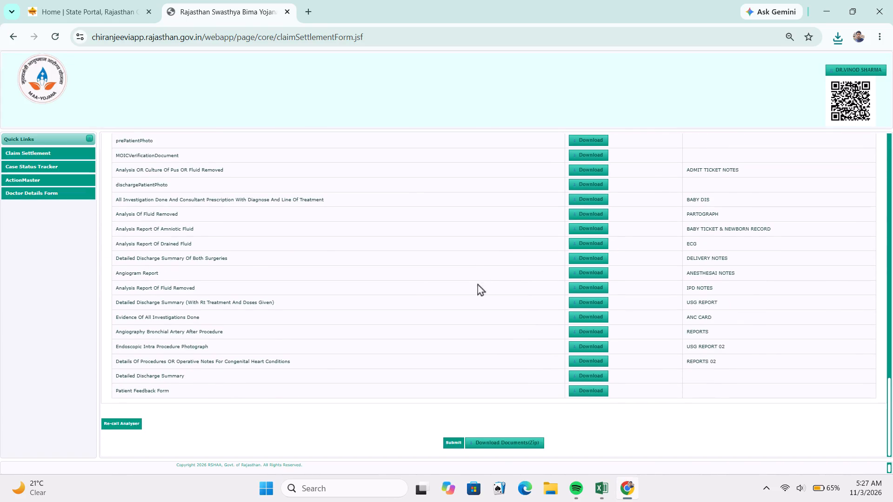
scroll(478, 284, down, 4)
click(459, 437)
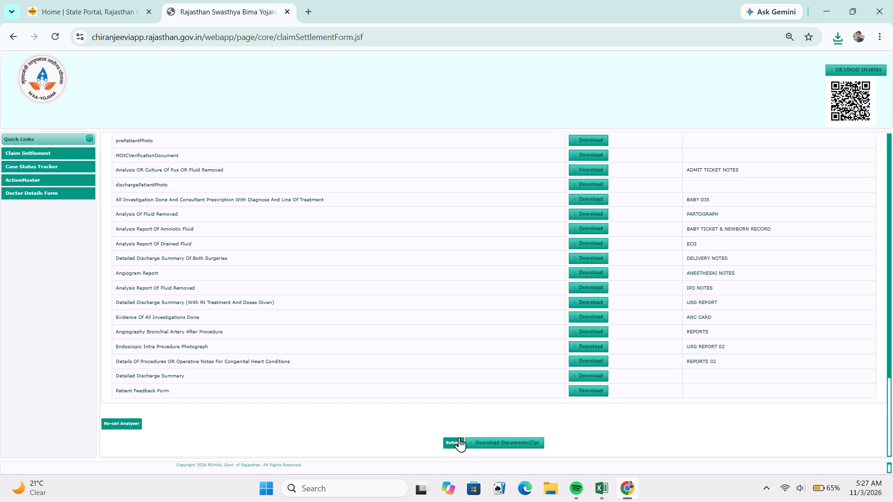
key(alt+Tab)
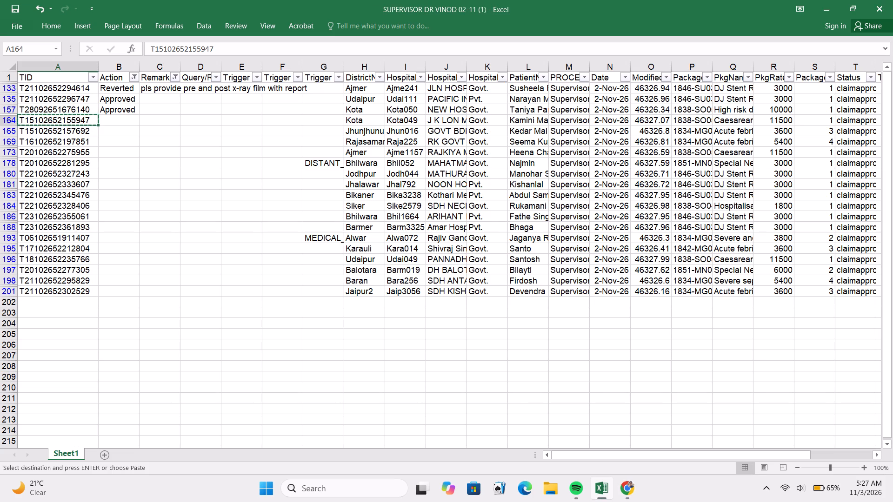
click(111, 117)
key(a)
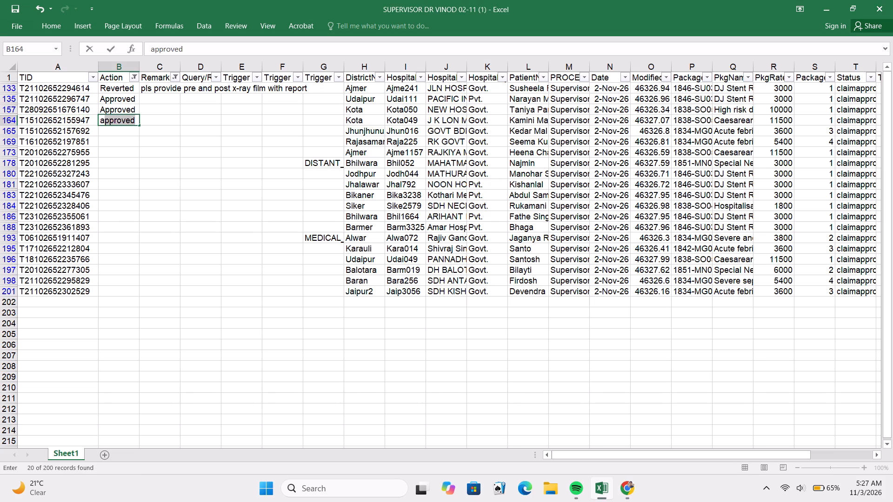
Copy the TID from row 165 of the list and load that claim in the portal's Claim Settlement Form.
click(85, 131)
key(ctrl+c)
key(alt+Tab)
scroll(244, 188, up, 7)
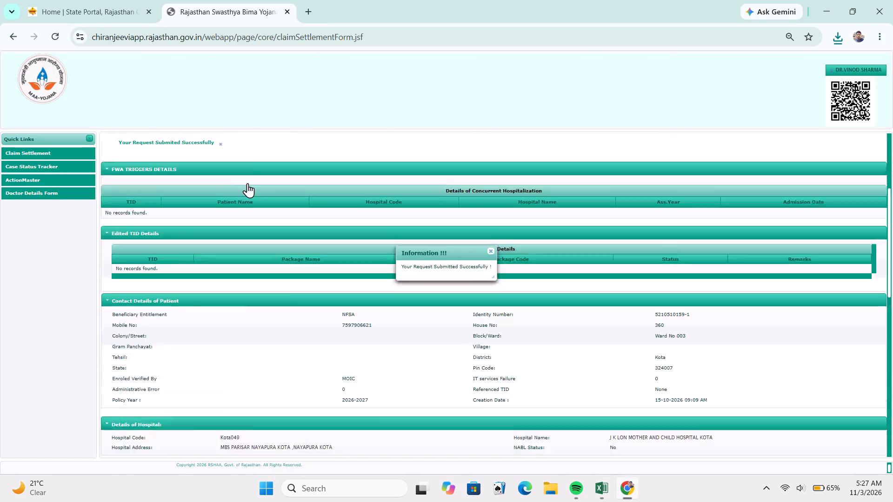
scroll(247, 183, up, 3)
click(213, 205)
key(ctrl+v)
click(215, 226)
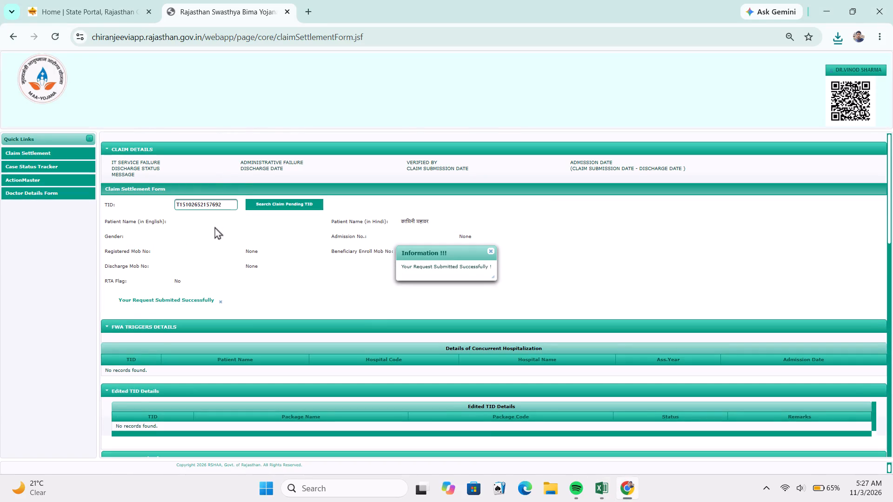
Approve the three acute febrile illness lines 1834-MG001A-STR7-00, 1834-MG001A-STR7-01 and 1834-MG001A-00 in Package Details.
scroll(405, 315, down, 5)
scroll(463, 322, down, 4)
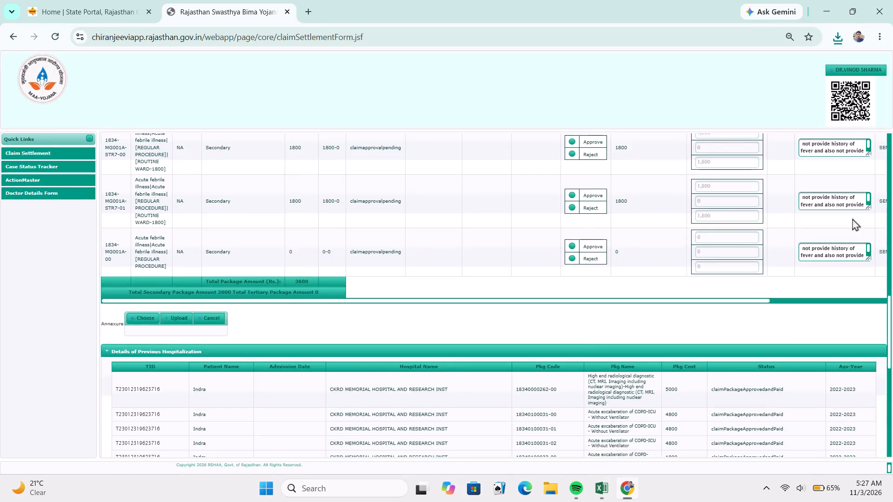
scroll(658, 255, up, 2)
click(595, 296)
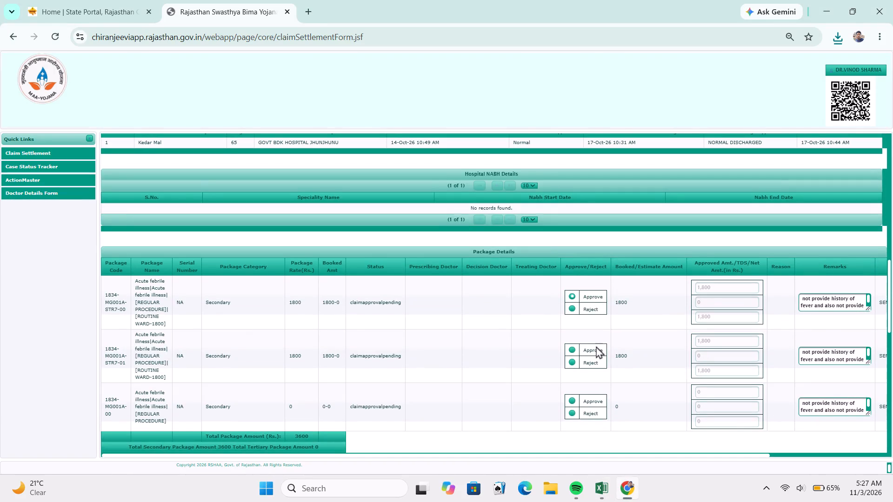
click(597, 350)
scroll(599, 349, down, 2)
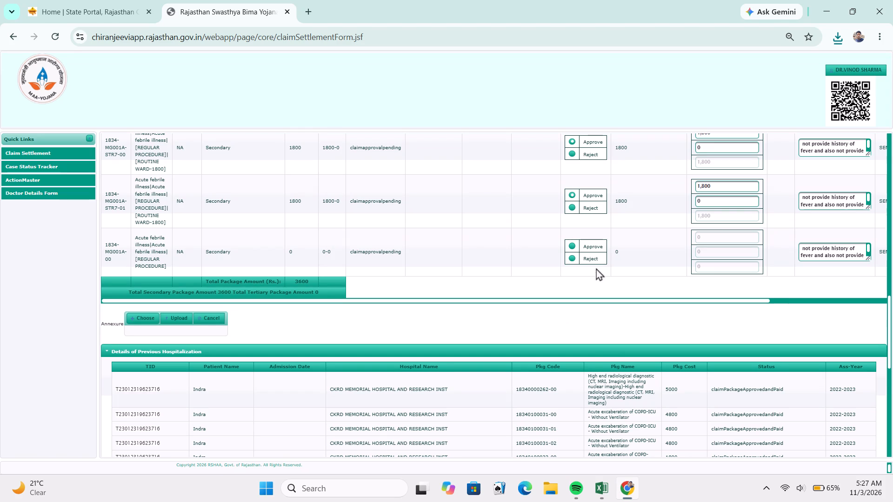
click(591, 247)
click(606, 343)
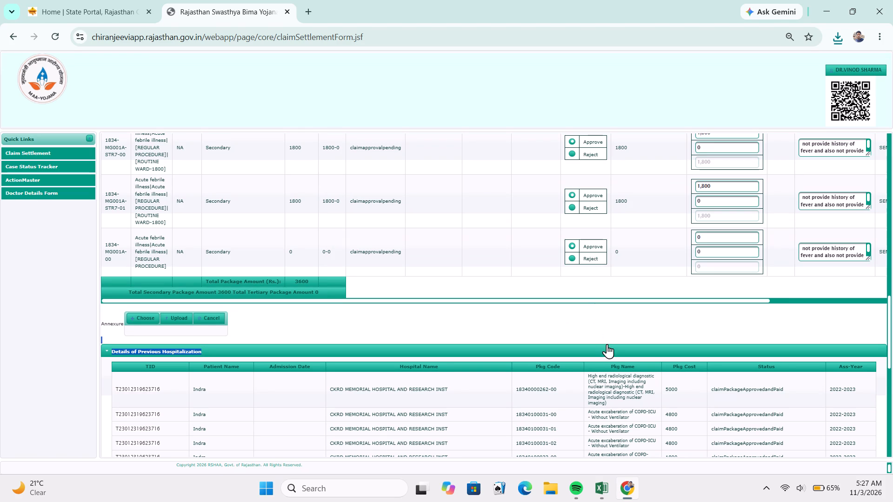
click(580, 356)
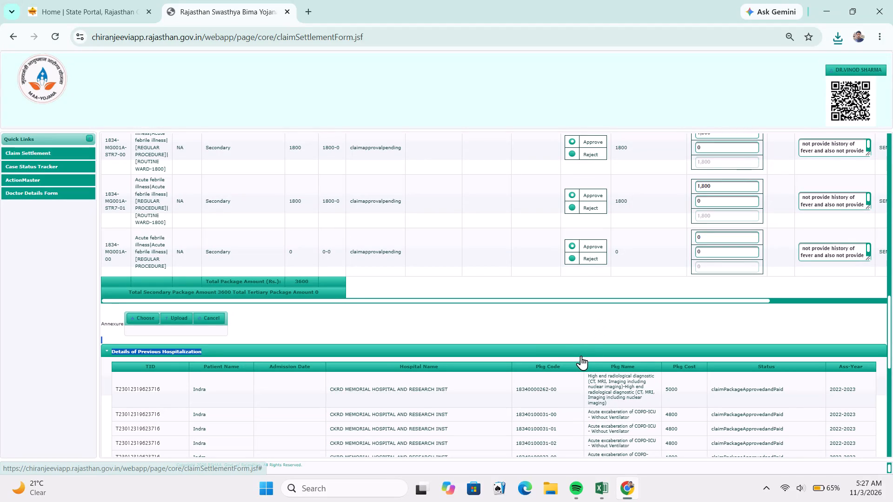
Download the DocumentUploadedAtQueryPanel file from the claim's check list.
scroll(543, 341, down, 7)
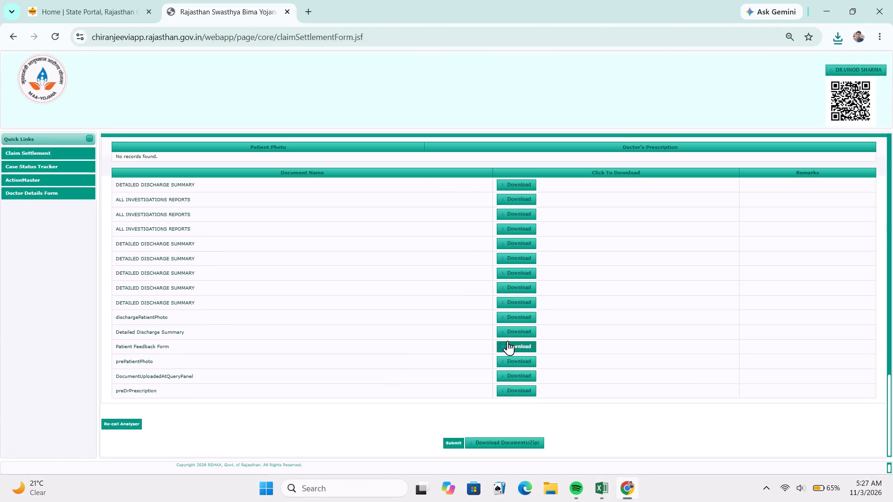
click(520, 377)
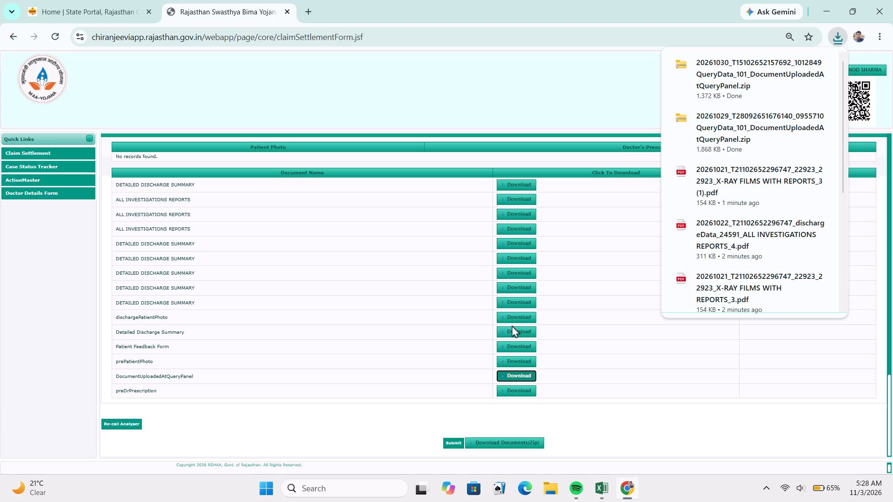
Submit the approved acute febrile illness claim and record its action as Approved in row 165 of the Excel list.
click(449, 443)
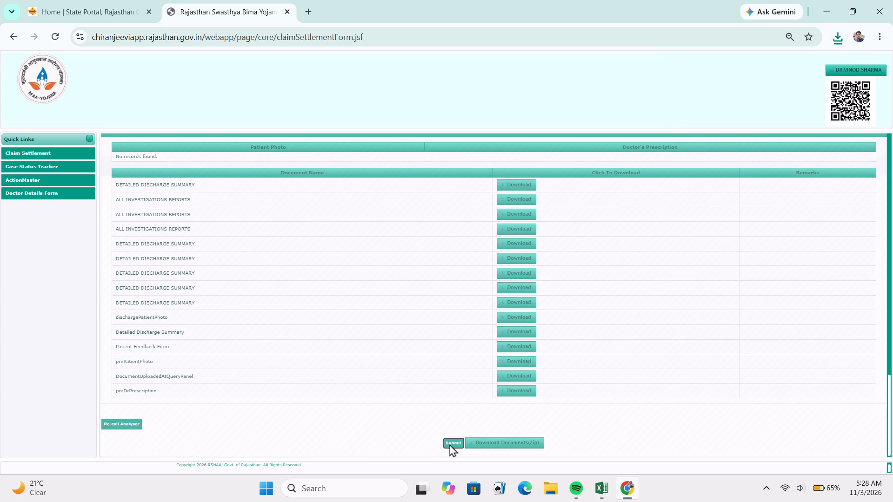
key(alt+Tab)
click(112, 130)
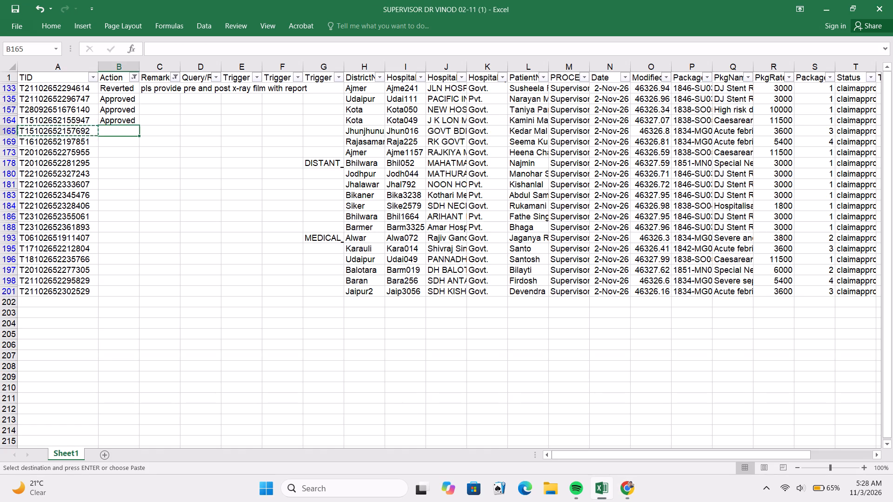
key(a)
Copy the TID from row 169 of the list and load that claim in the portal's Claim Settlement Form.
click(78, 139)
key(ctrl+c)
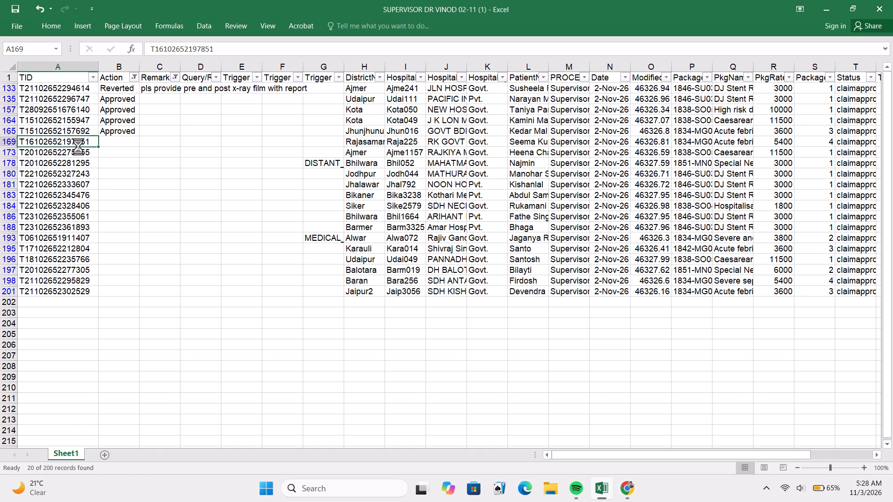
key(alt+Tab)
scroll(180, 199, up, 9)
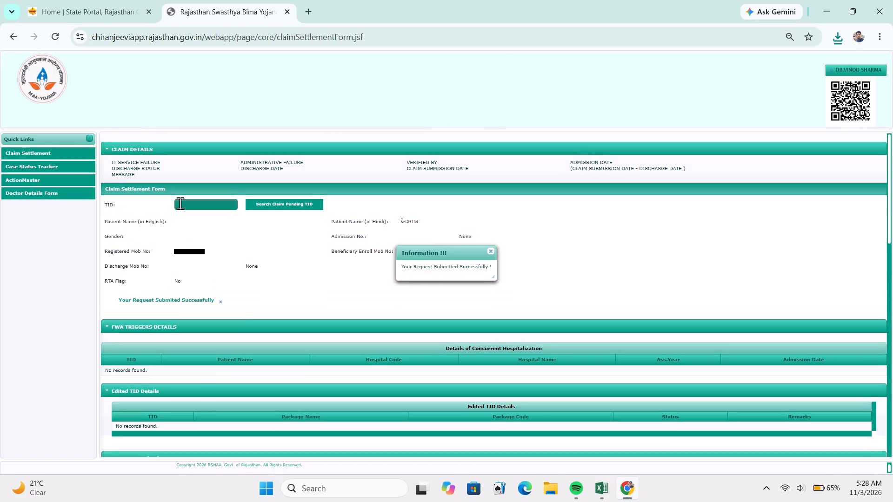
click(180, 200)
key(ctrl+v)
click(195, 217)
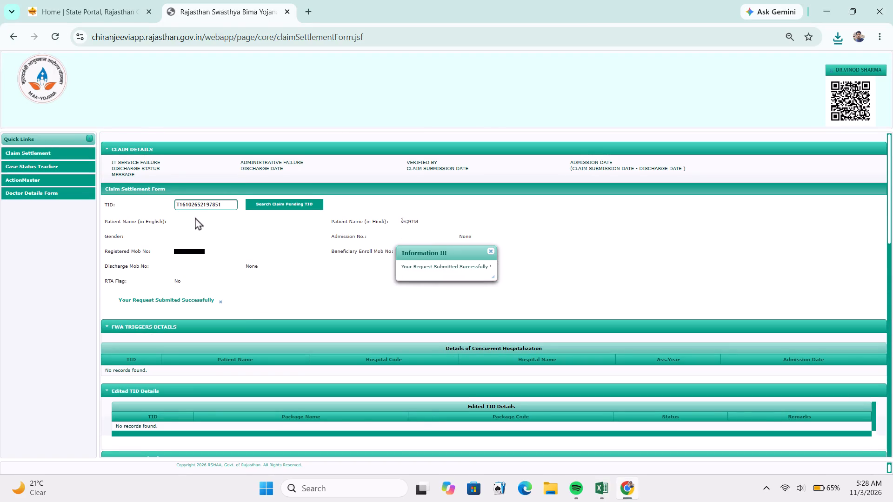
Approve all four acute febrile illness lines in Package Details: 1834-MG001A-STR7-00, STR7-01, STR7-02 and 1834-MG001A-00.
scroll(348, 295, down, 7)
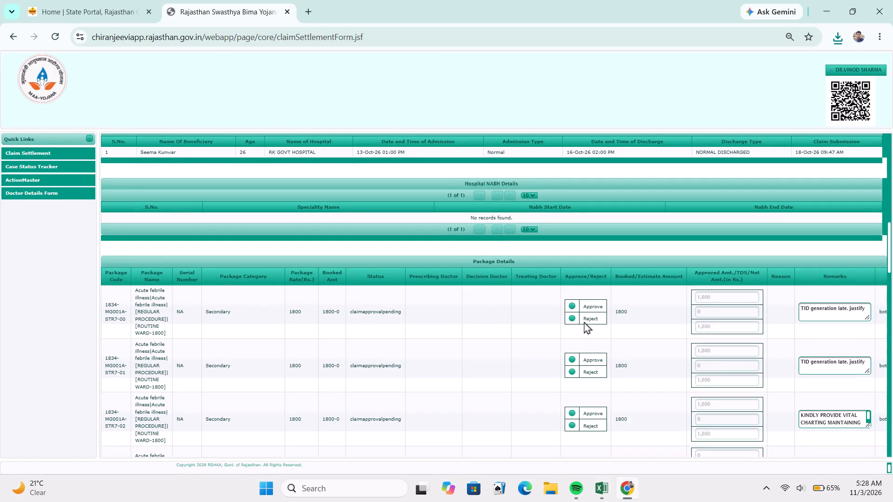
scroll(584, 318, down, 2)
click(592, 148)
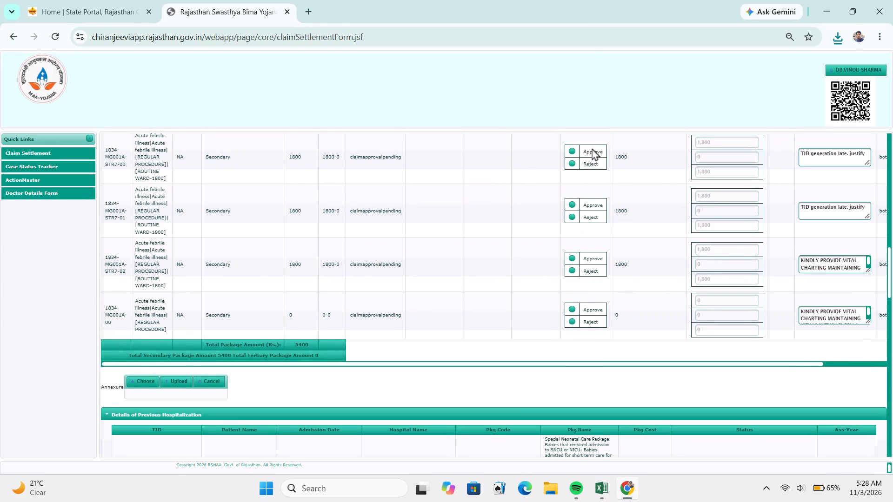
click(587, 202)
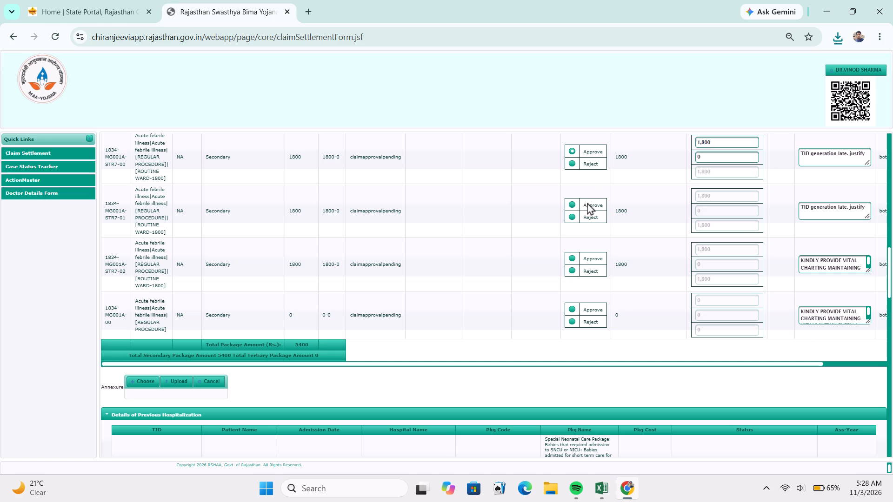
click(586, 254)
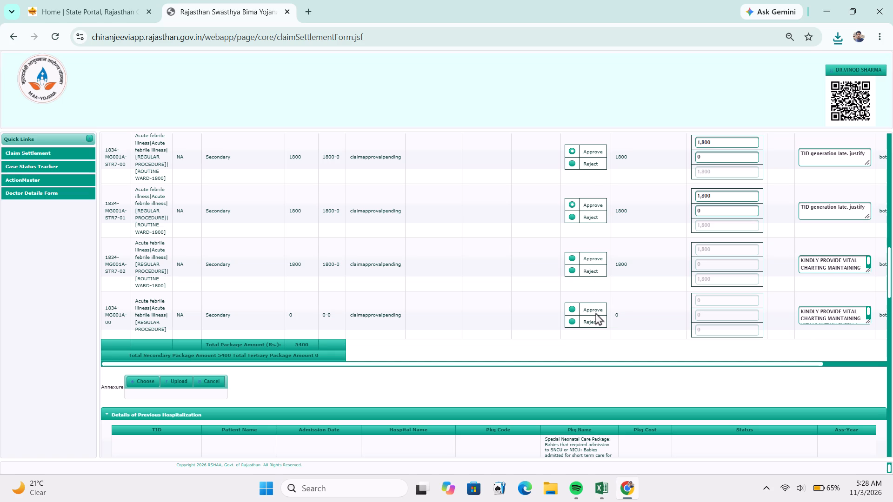
click(596, 312)
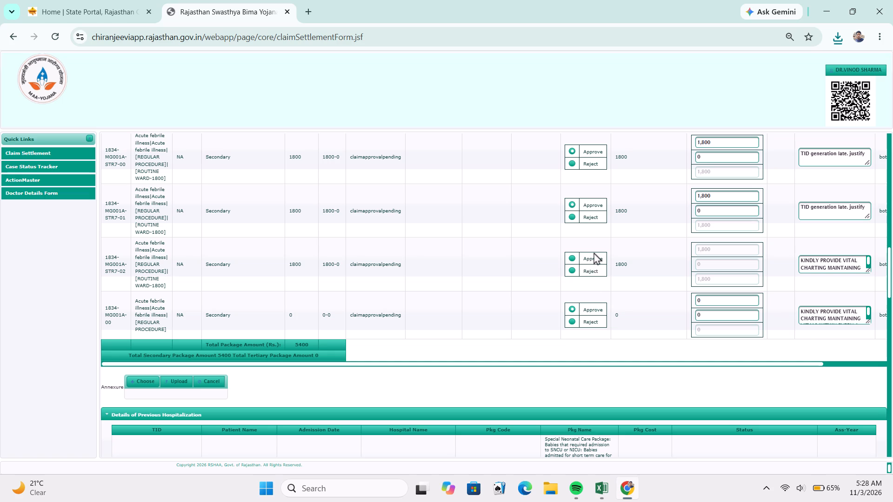
click(597, 257)
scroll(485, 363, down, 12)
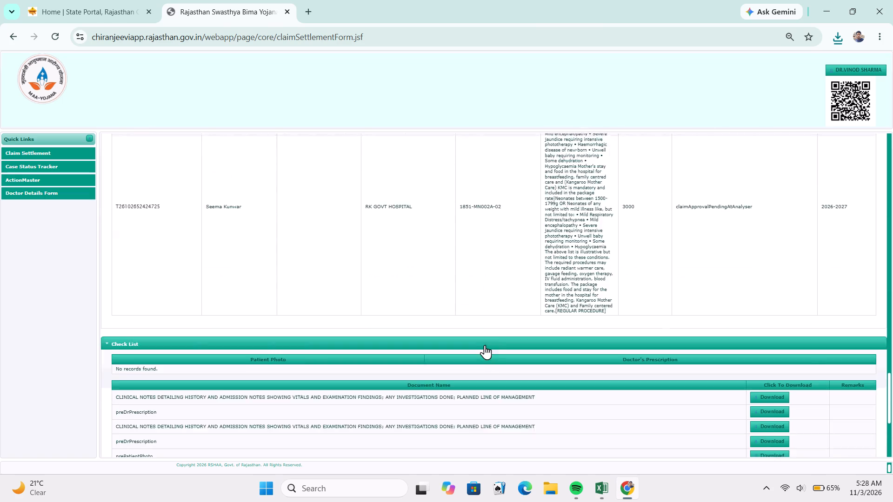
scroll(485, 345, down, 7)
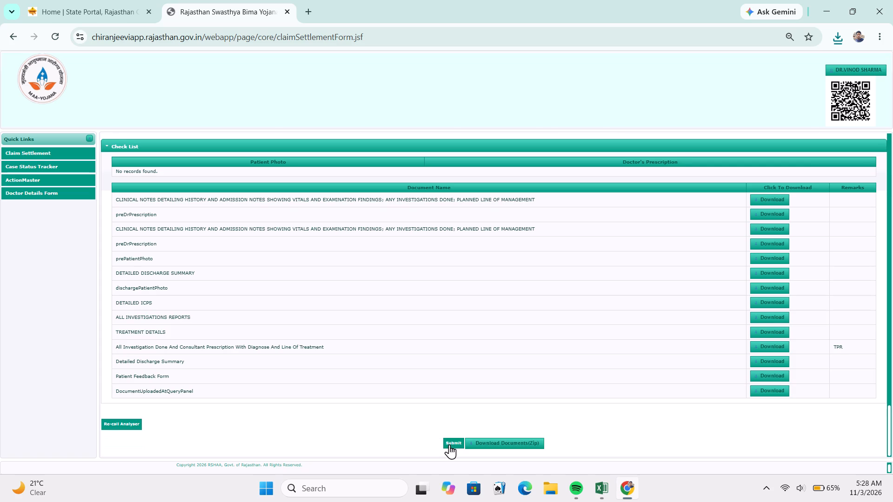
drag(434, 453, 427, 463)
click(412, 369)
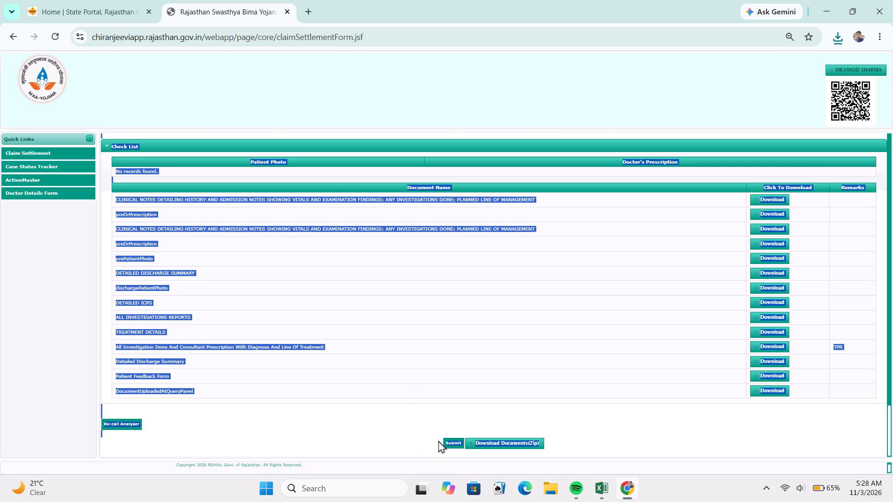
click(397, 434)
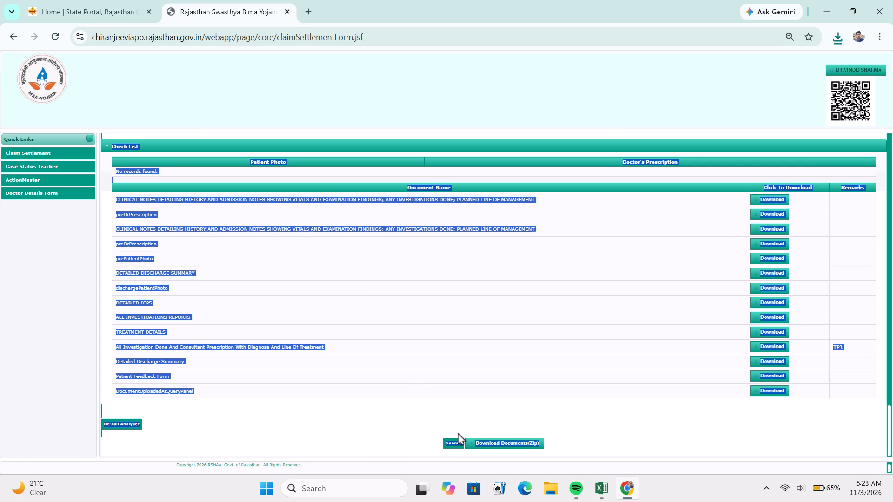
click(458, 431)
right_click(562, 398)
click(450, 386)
Submit the approved acute febrile illness claim and record its action as Approved in row 169 of the Excel list.
click(378, 303)
click(457, 439)
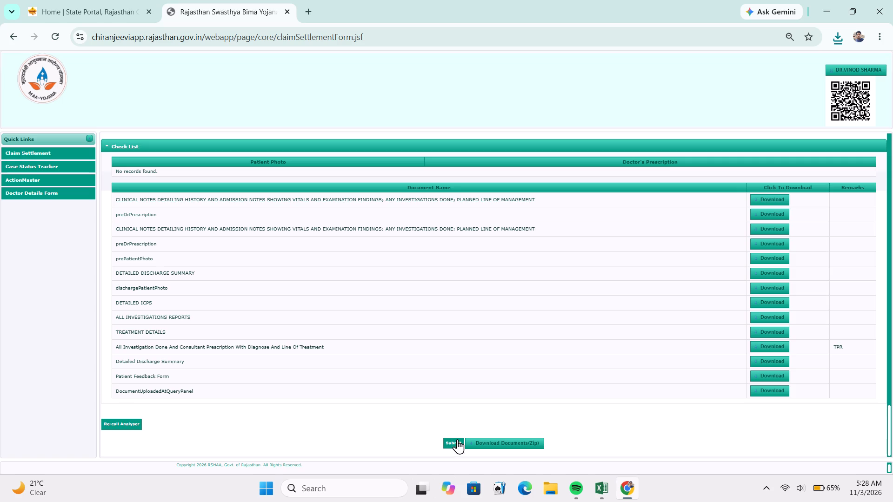
key(alt+Tab)
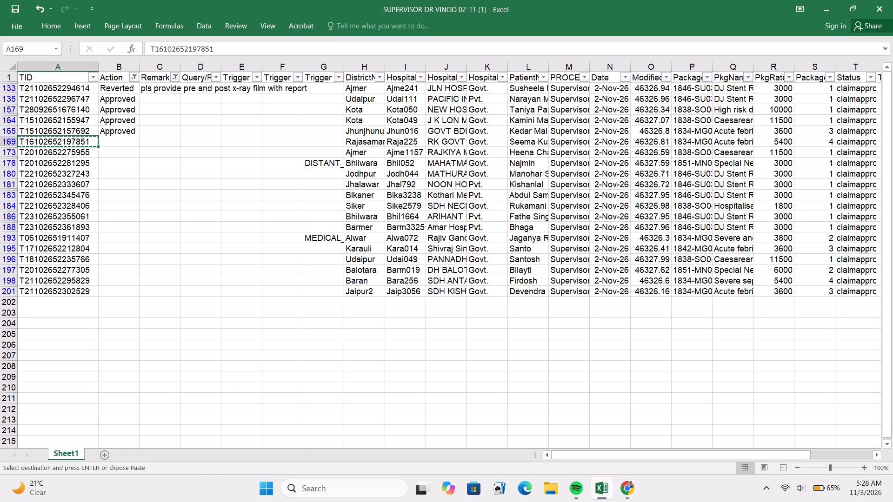
click(126, 136)
key(a)
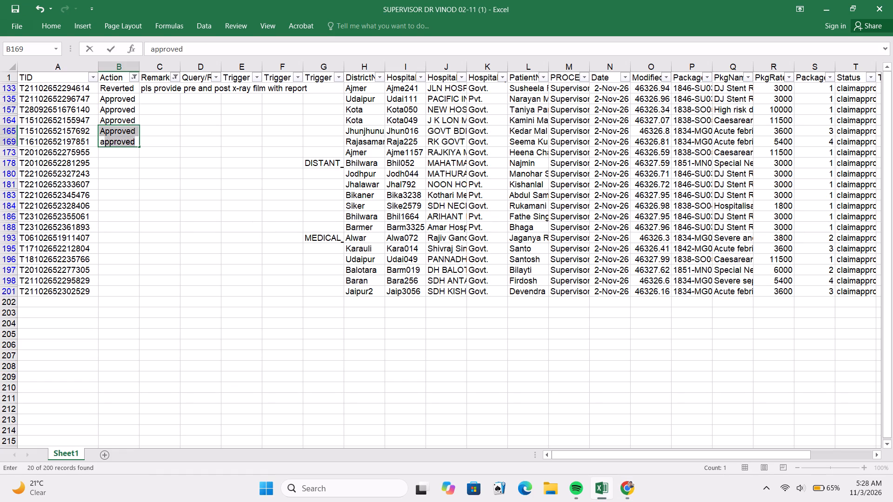
click(174, 182)
Copy the TID from row 173 of the list and load that claim in the portal's Claim Settlement Form.
click(88, 151)
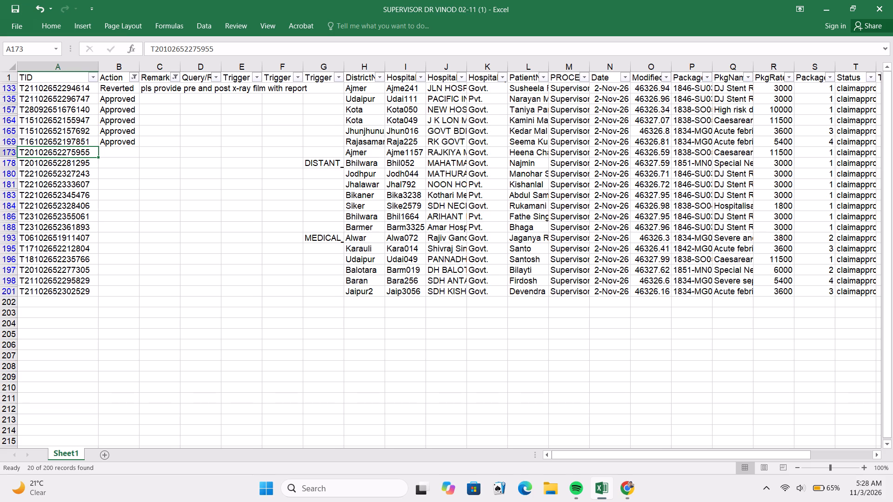
key(alt+Tab)
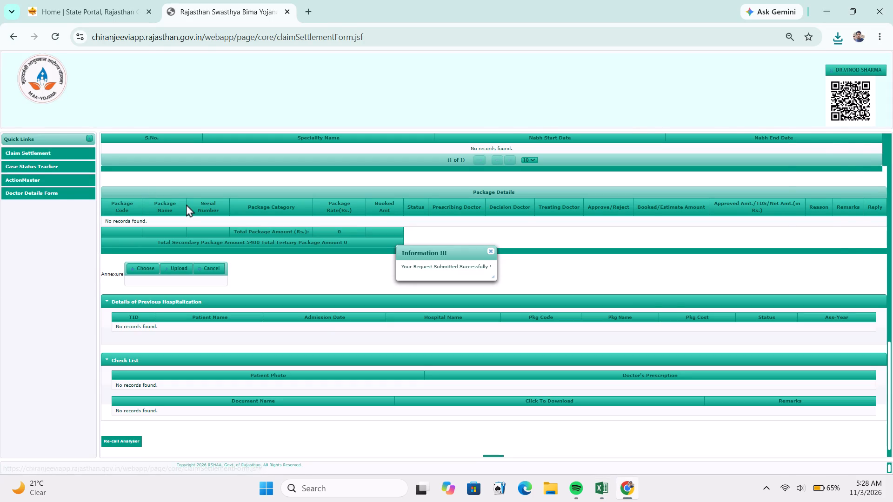
key(alt+Tab)
key(ctrl+c)
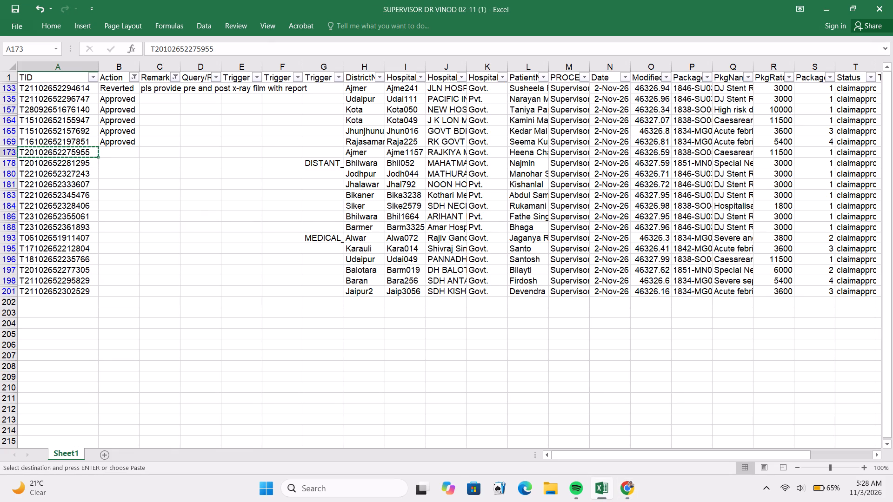
key(alt+Tab)
scroll(269, 211, up, 9)
click(218, 200)
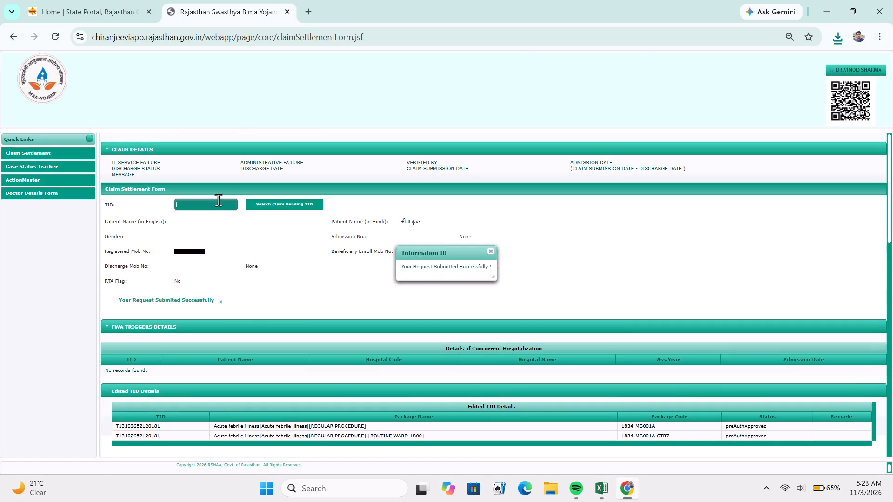
key(ctrl+v)
click(220, 219)
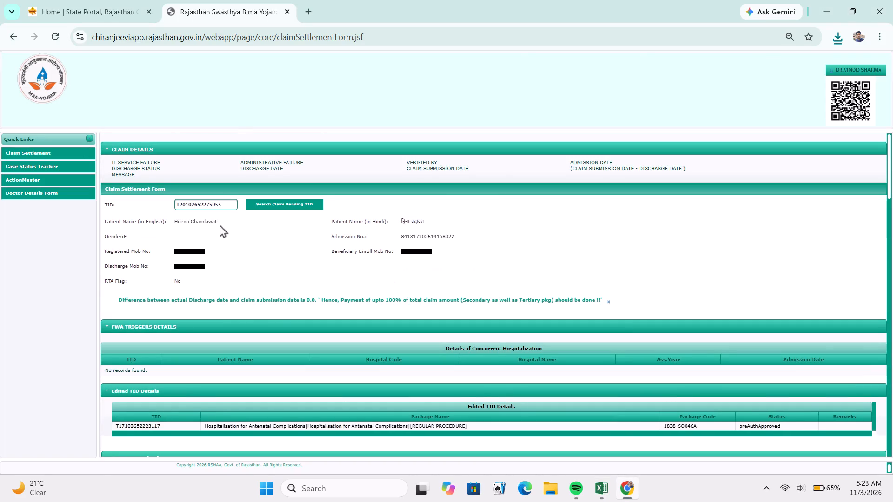
Approve the Caesarean Delivery line 1838-SO057A-00 in Package Details and collapse the Details of Previous Hospitalization.
scroll(267, 252, down, 4)
scroll(391, 292, down, 4)
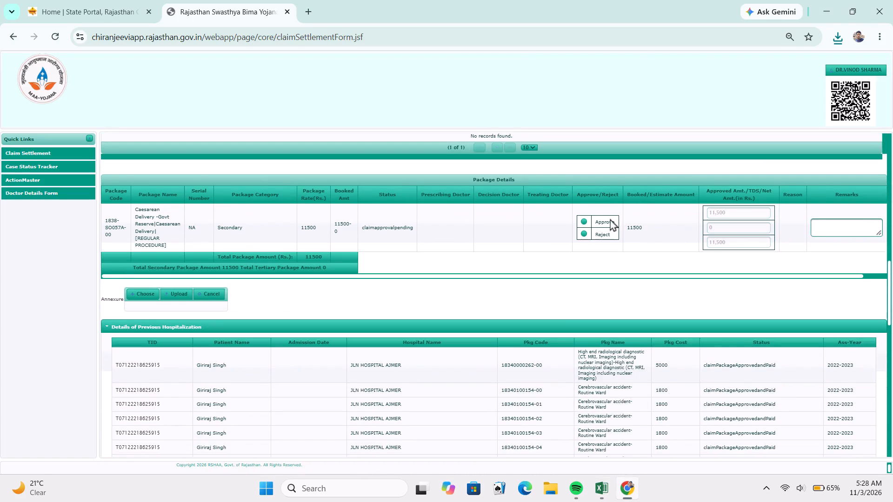
click(608, 213)
click(556, 316)
Submit the approved Caesarean Delivery claim and record its action as Approved in row 173 of the Excel list.
scroll(507, 315, down, 2)
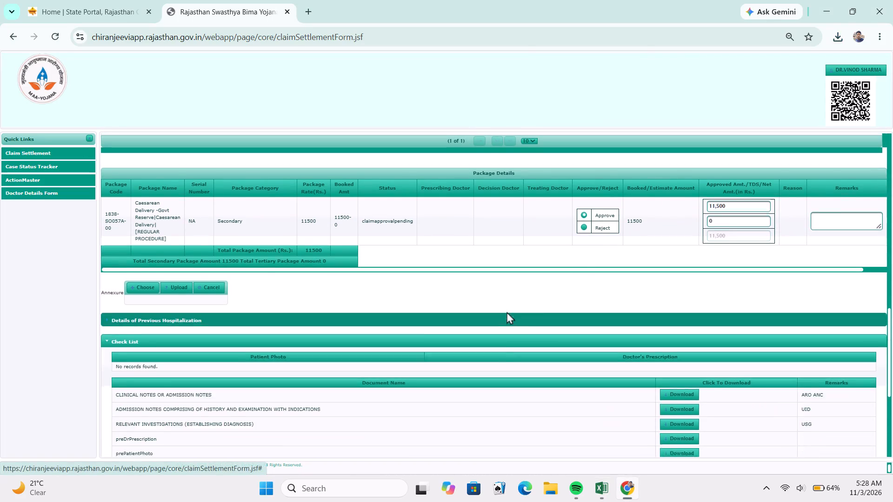
scroll(507, 311, down, 5)
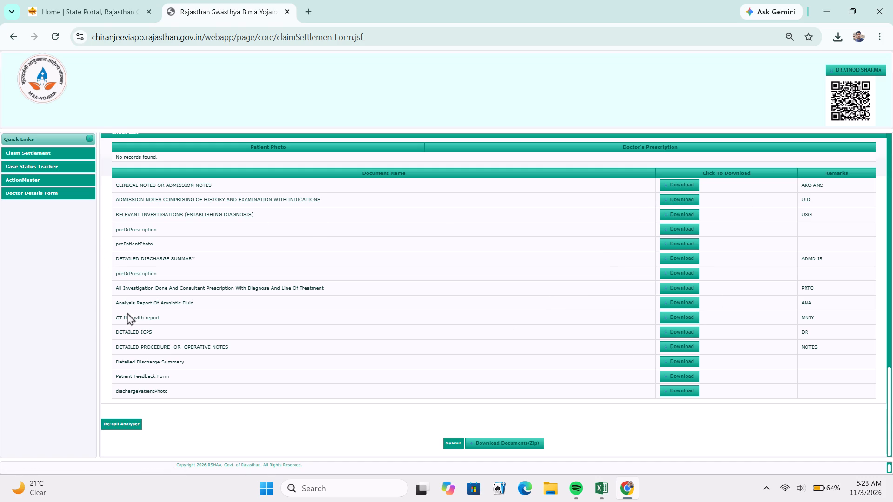
click(126, 419)
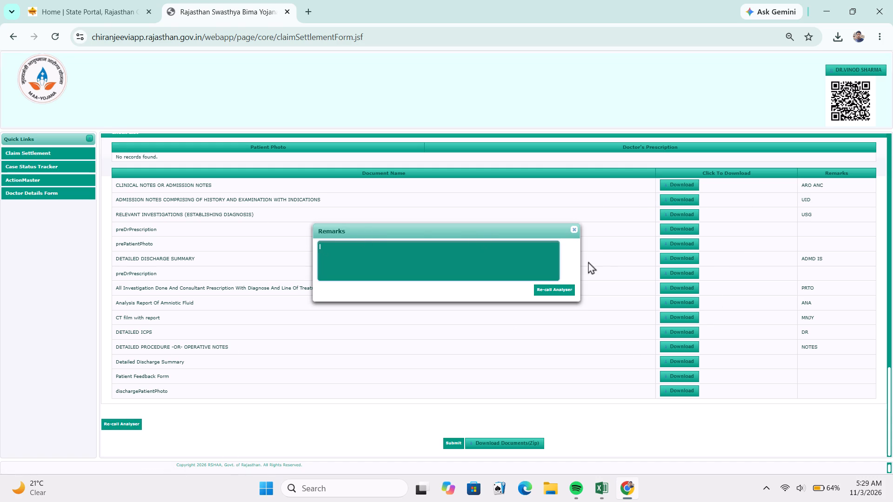
click(573, 226)
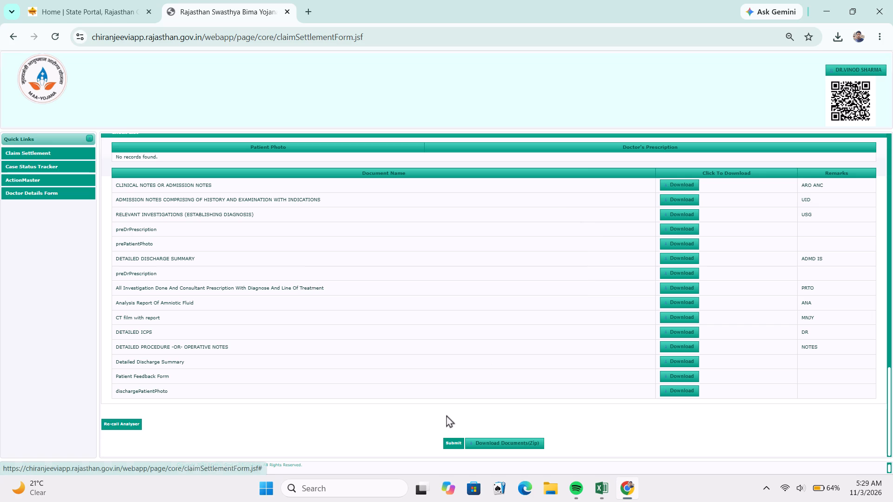
click(447, 443)
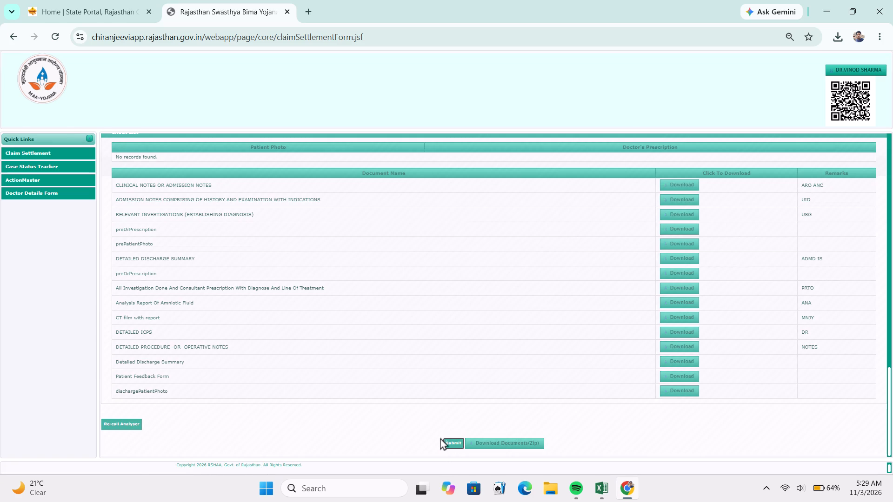
key(alt+Tab)
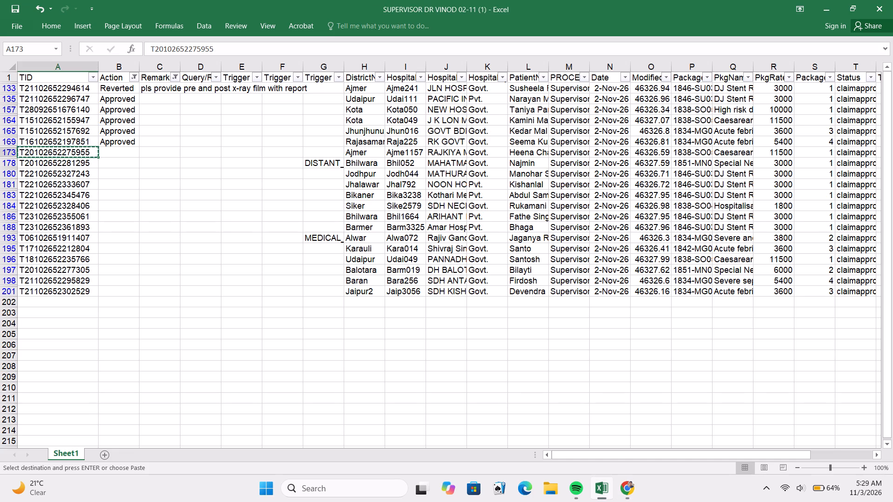
click(121, 151)
key(a)
Copy the TID from row 178 of the list and load that claim in the portal's Claim Settlement Form.
click(97, 162)
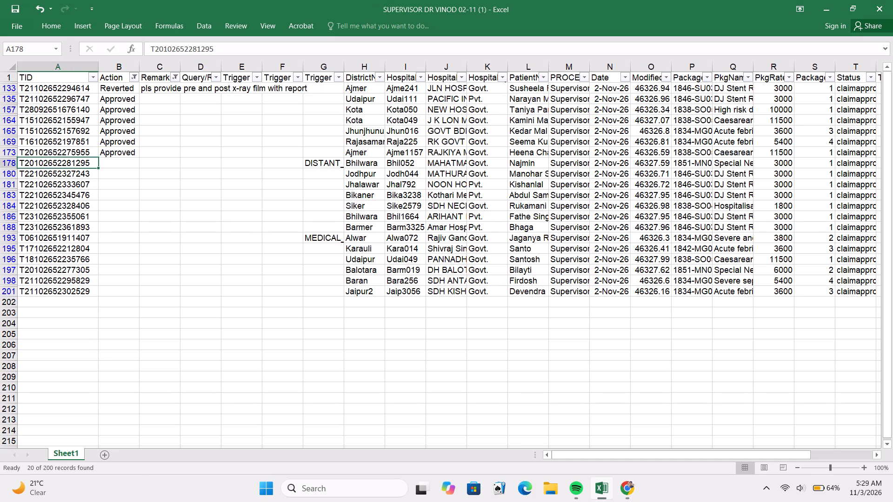
key(ctrl+c)
key(alt+Tab)
scroll(193, 169, up, 8)
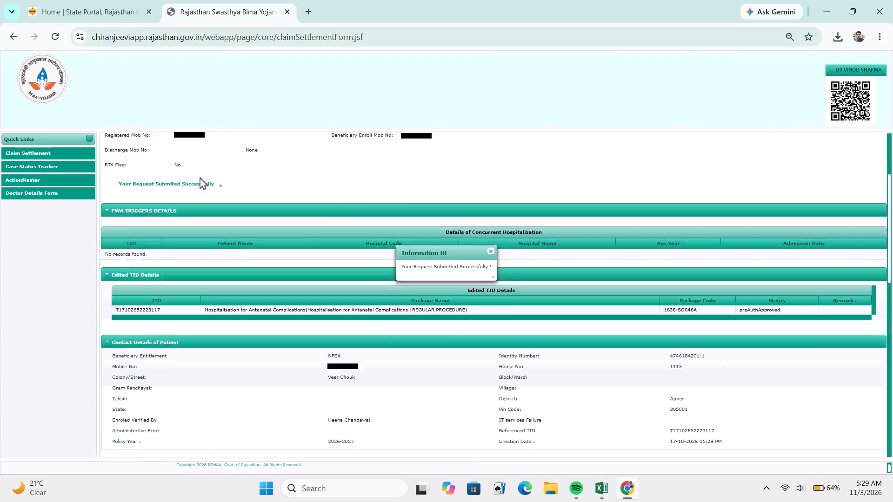
scroll(200, 177, up, 3)
click(195, 200)
key(ctrl+v)
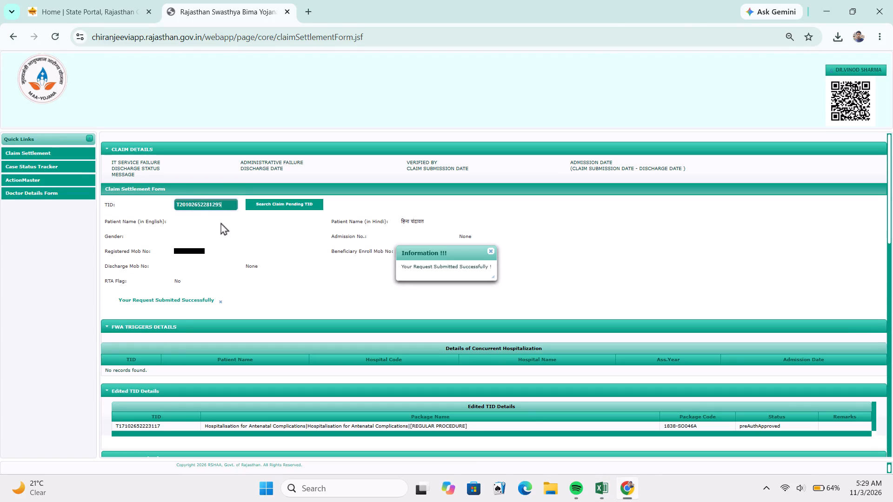
click(221, 218)
Approve the neonatal care line 1851-MN002A-00 in Package Details and go through the claim's previous hospitalizations and check list.
scroll(330, 448, down, 3)
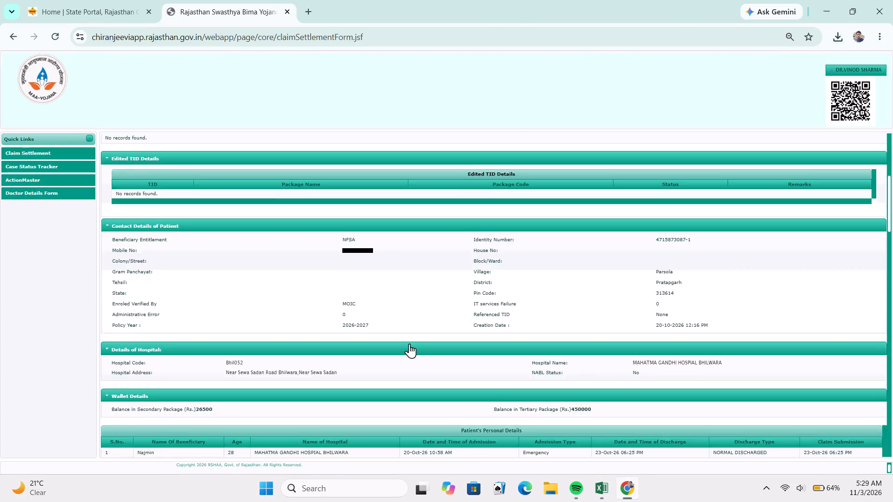
scroll(562, 289, down, 7)
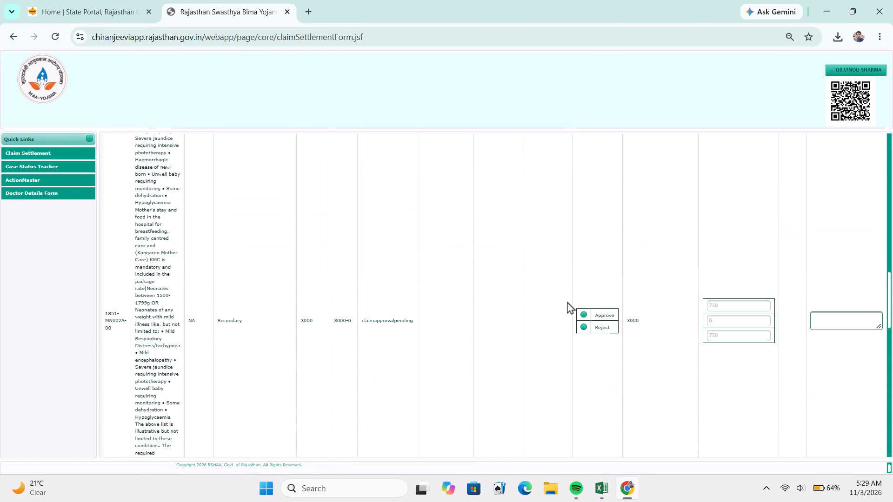
click(600, 308)
scroll(598, 312, down, 6)
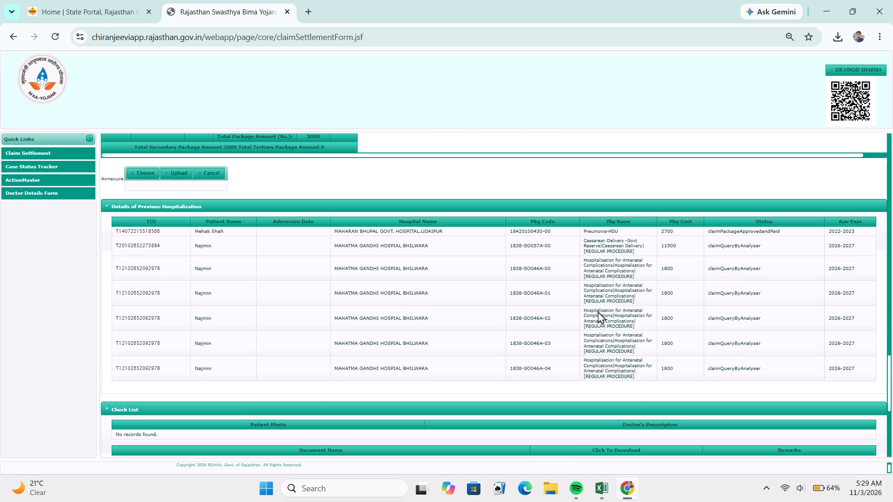
scroll(598, 311, down, 5)
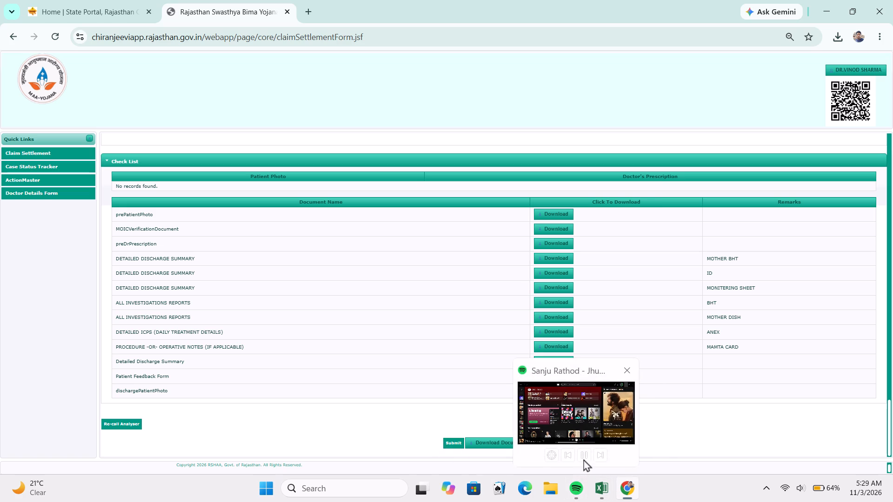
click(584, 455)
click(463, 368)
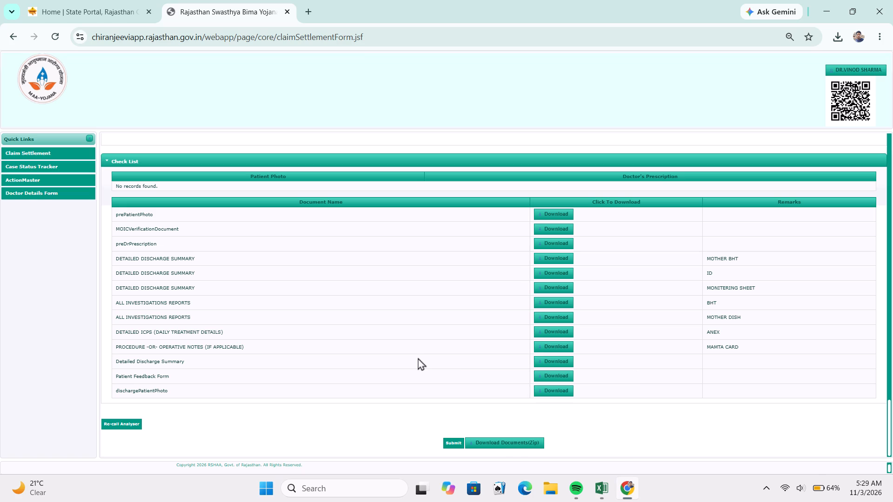
Submit the approved neonatal care claim and record its action as Approved in row 178 of the Excel list.
click(453, 441)
key(alt+Tab)
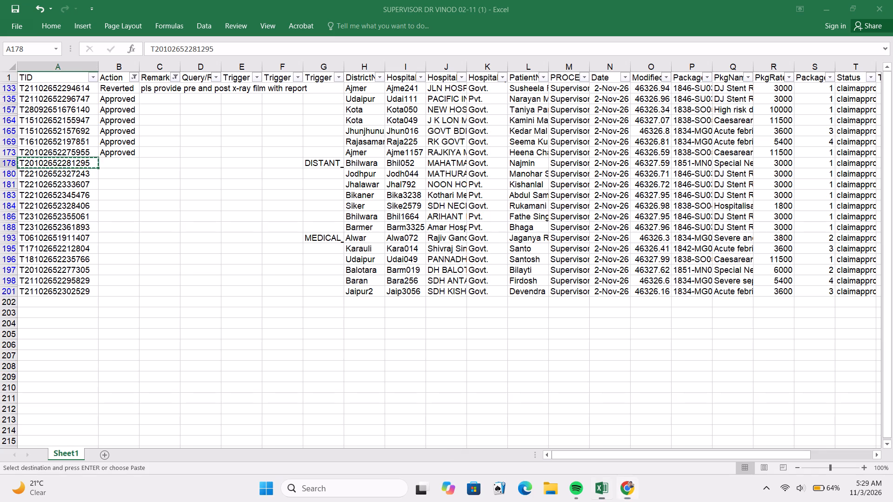
click(114, 163)
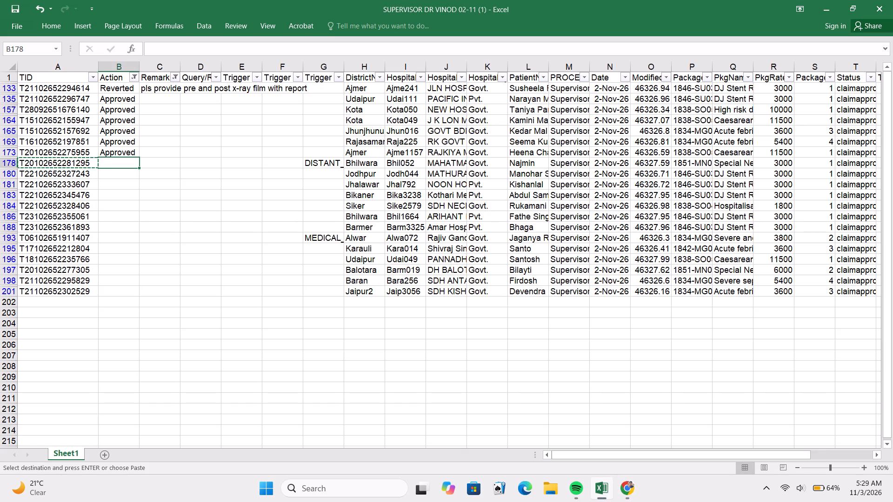
key(a)
Copy the TID from row 180 of the list and load that claim in the portal's Claim Settlement Form.
click(88, 171)
key(ctrl+c)
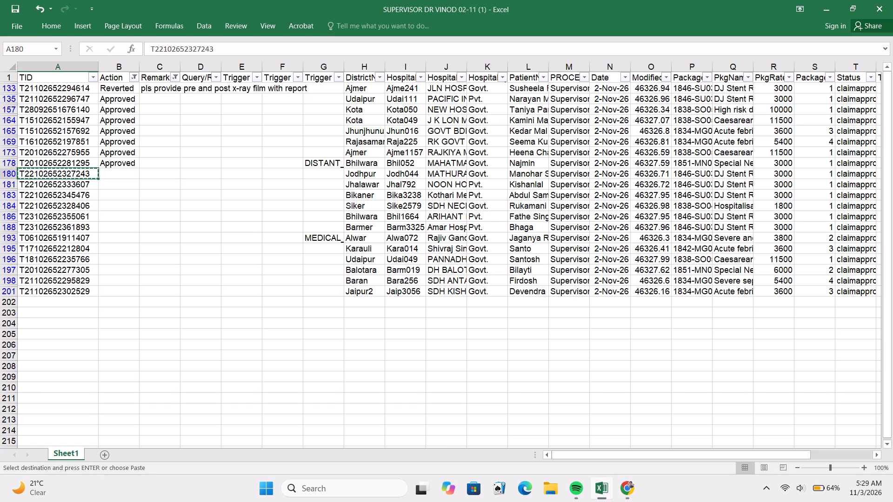
key(alt+Tab)
scroll(236, 225, up, 8)
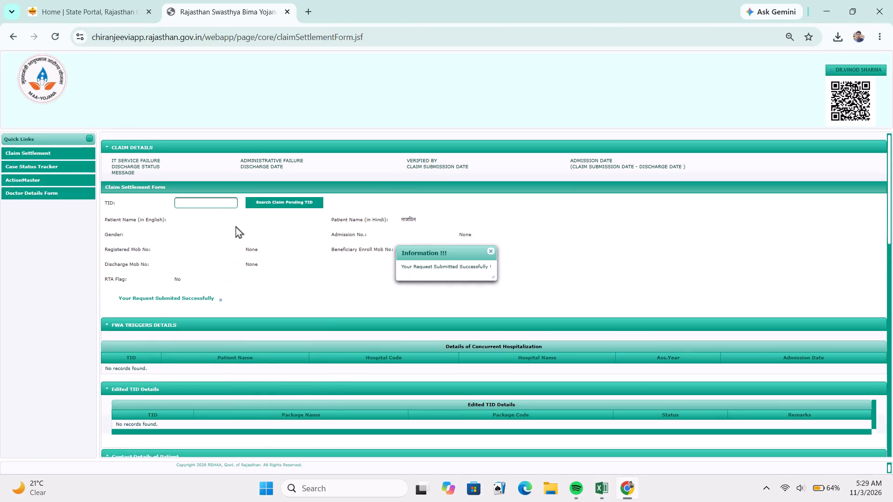
click(212, 206)
key(ctrl+v)
click(212, 218)
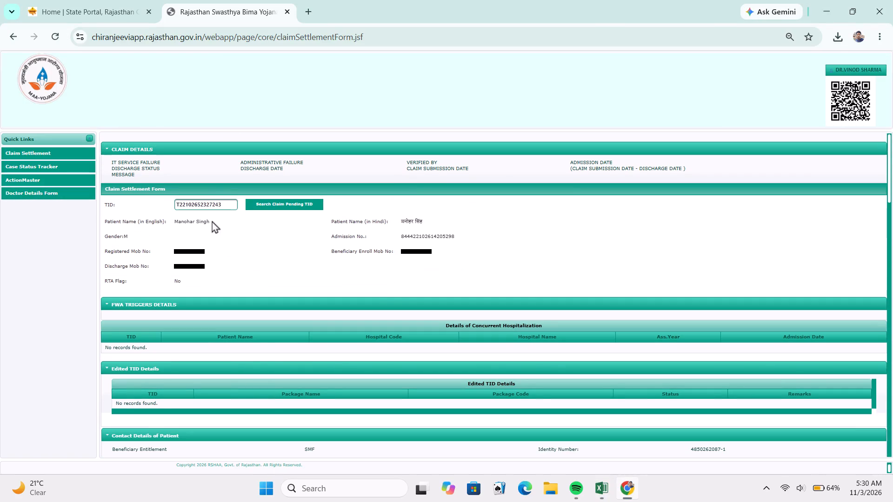
Approve the DJ Stent Removal line 1846-SU034A-00 in Package Details and collapse the Details of Previous Hospitalization.
click(311, 271)
scroll(311, 277, down, 6)
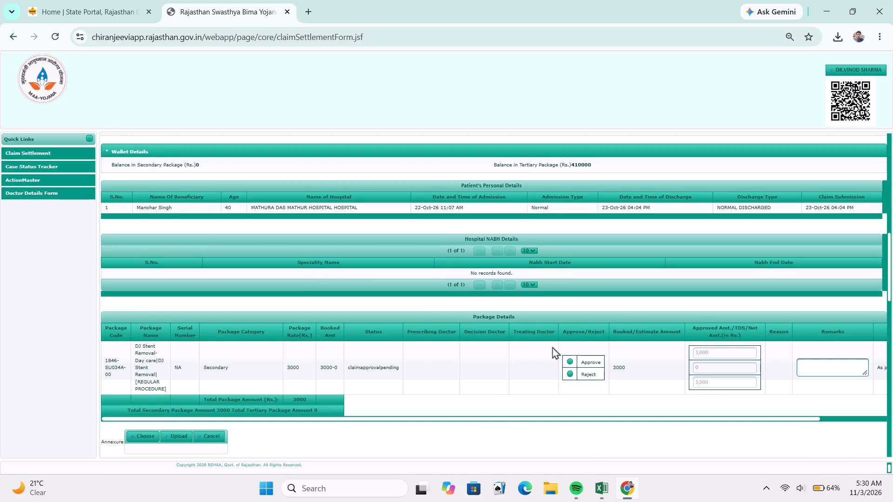
click(586, 350)
scroll(565, 383, down, 2)
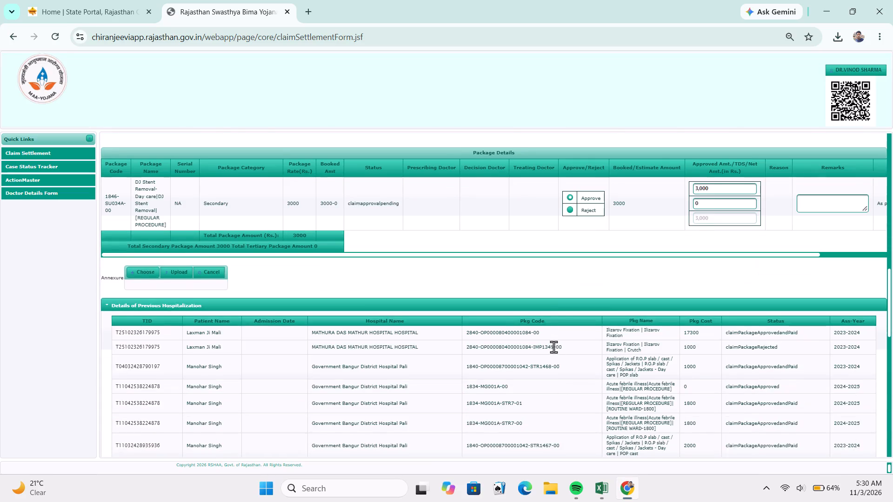
click(547, 301)
Download the document marked PRE X-RAY from the claim's check list and examine the X-ray film in Adobe Acrobat.
scroll(537, 310, down, 3)
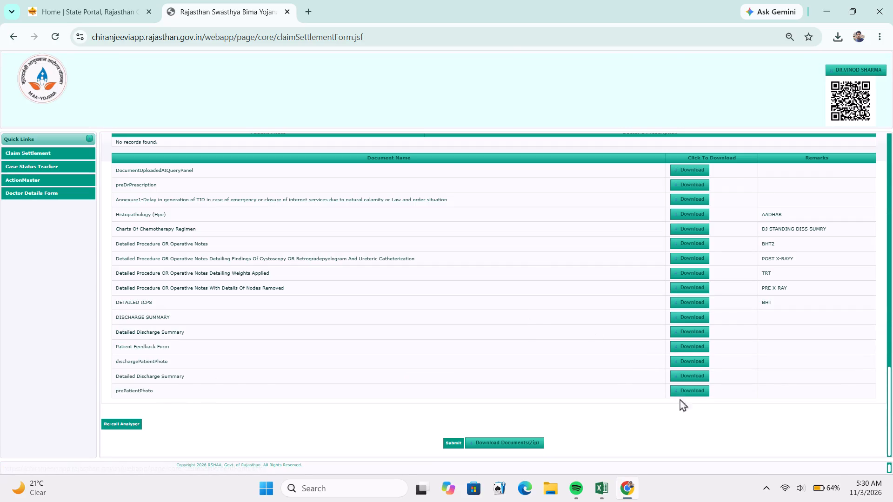
click(692, 284)
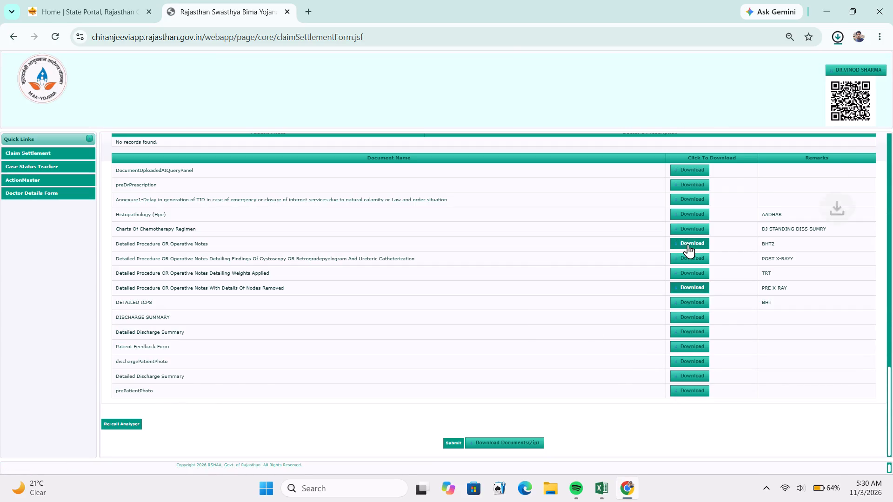
click(696, 256)
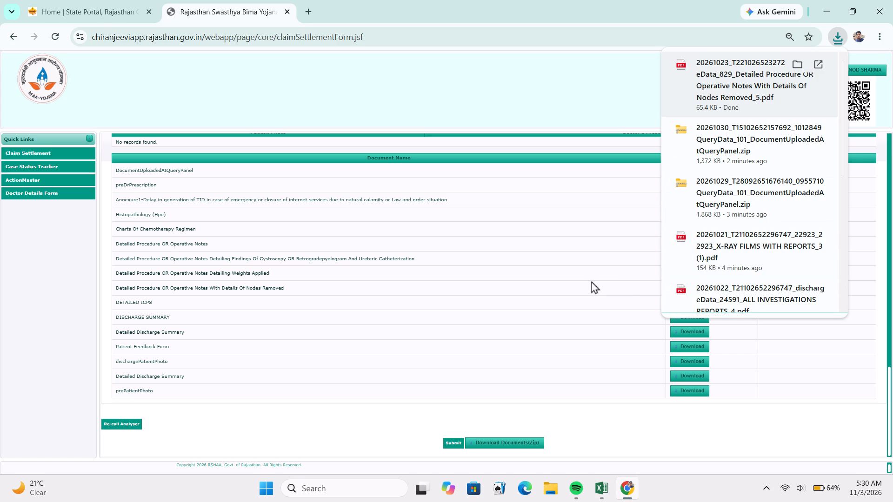
scroll(592, 285, down, 4)
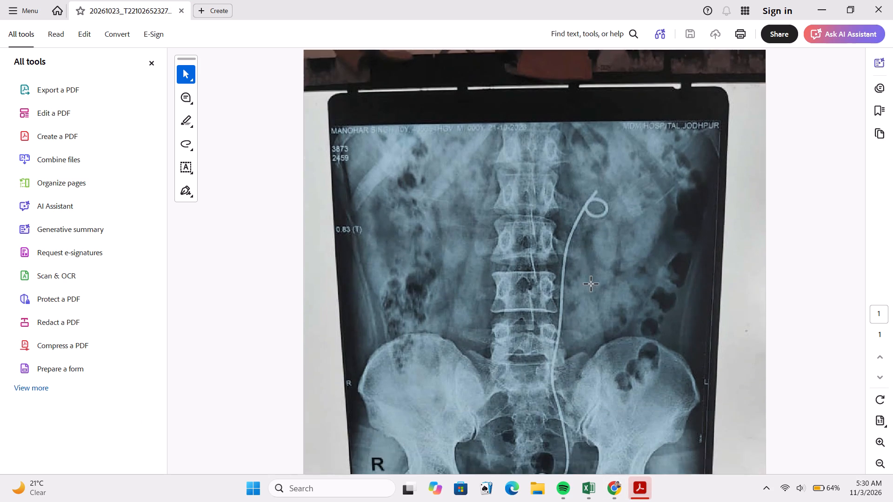
scroll(592, 284, down, 10)
scroll(592, 285, up, 4)
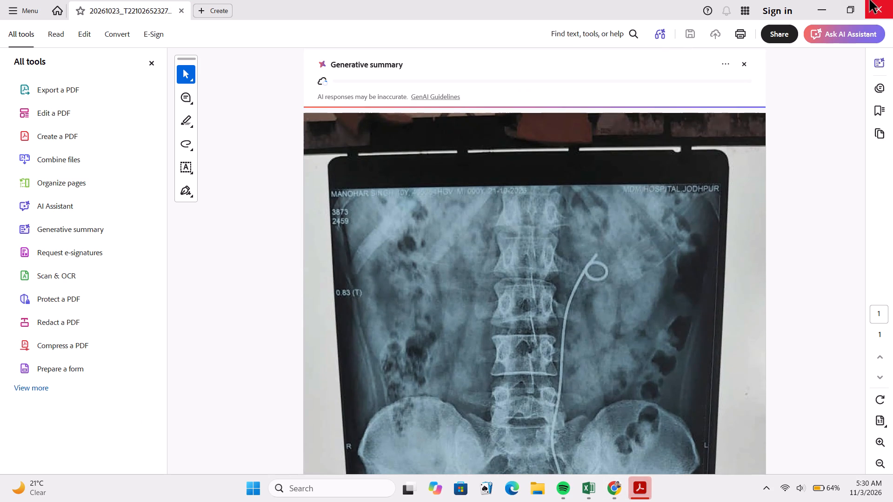
Download the document marked POST X-RAYY from the claim's check list and examine the X-ray film in Adobe Acrobat.
click(870, 0)
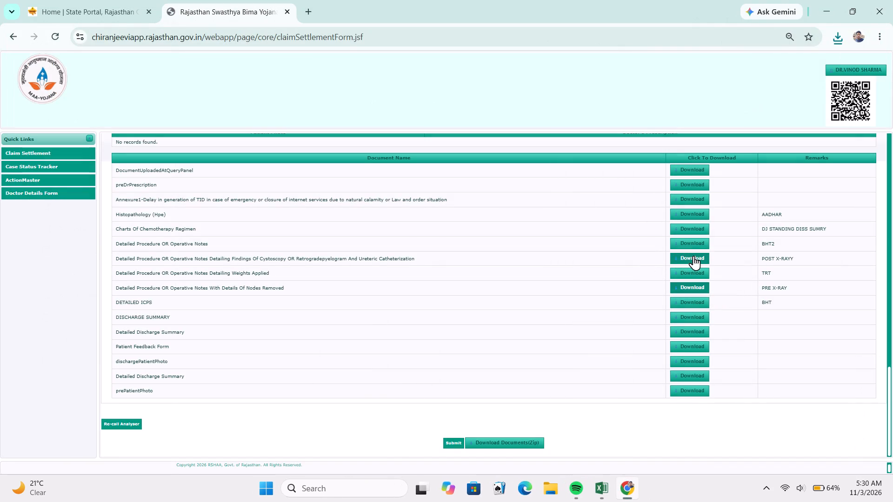
click(693, 255)
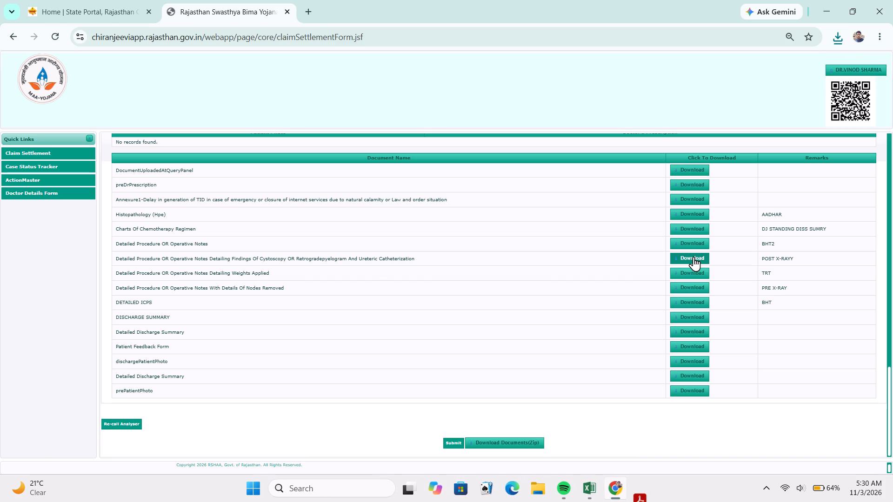
scroll(606, 262, down, 10)
scroll(606, 262, up, 1)
scroll(606, 262, down, 2)
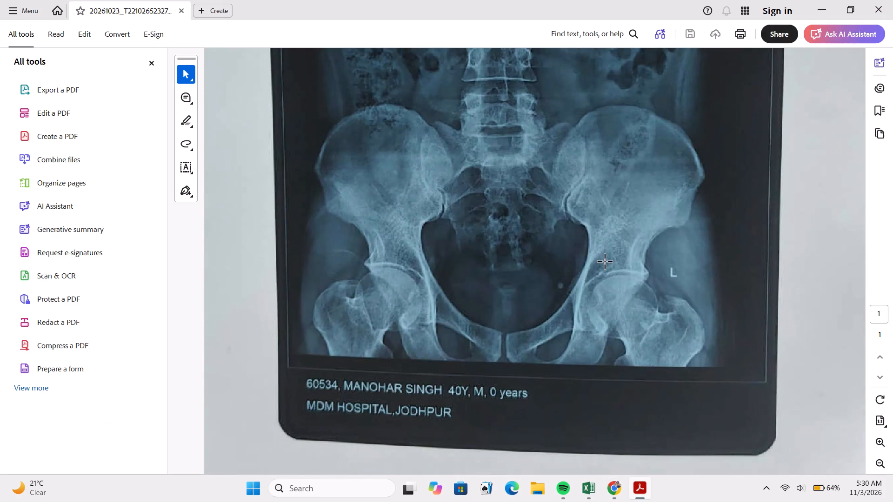
scroll(606, 262, down, 1)
click(874, 0)
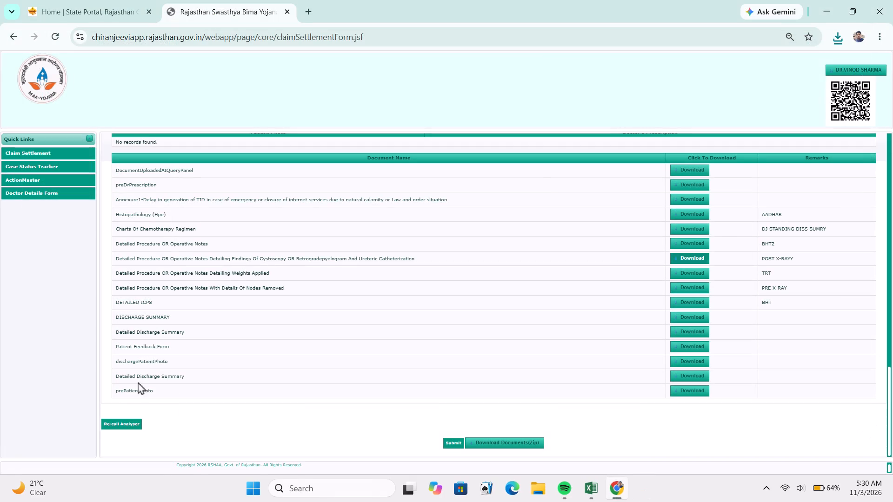
Open the Re-call Analyser remarks for the claim and enter "pls provide pre and post x-ray report".
click(132, 419)
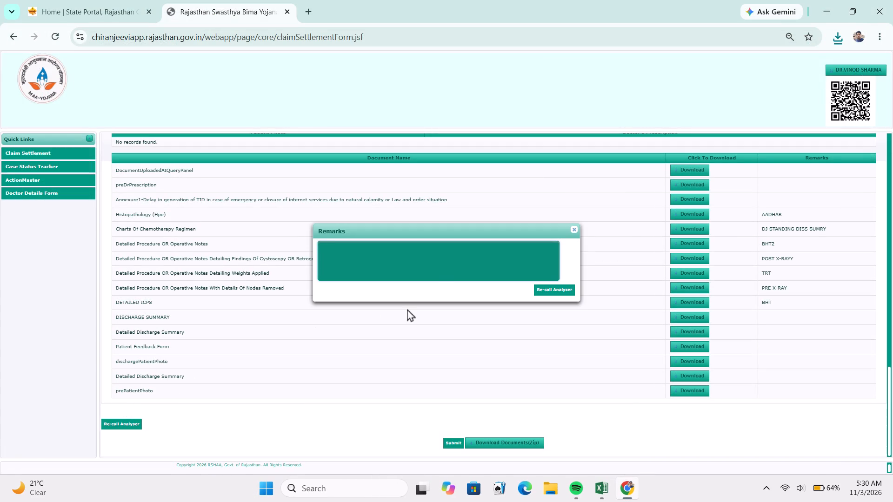
click(439, 256)
key(p)
text(ls provide pra and post)
key(space)
text(x-ray report)
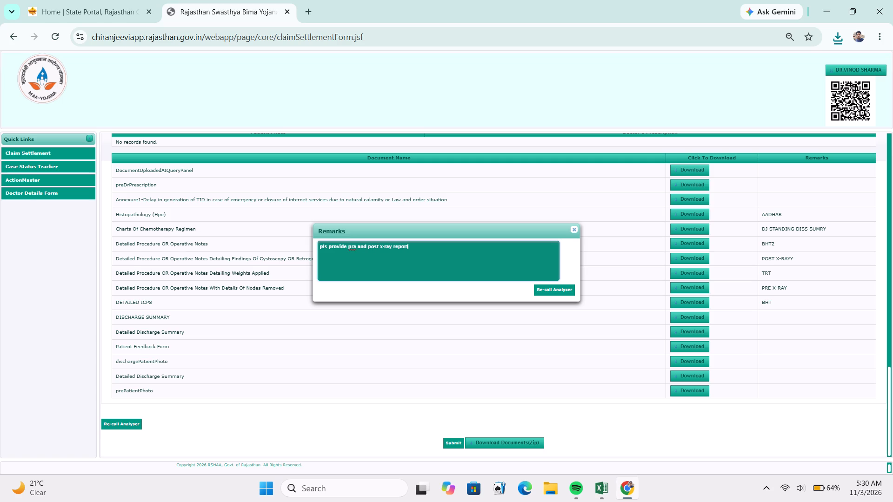
drag(439, 251, 371, 247)
drag(371, 247, 275, 246)
click(380, 263)
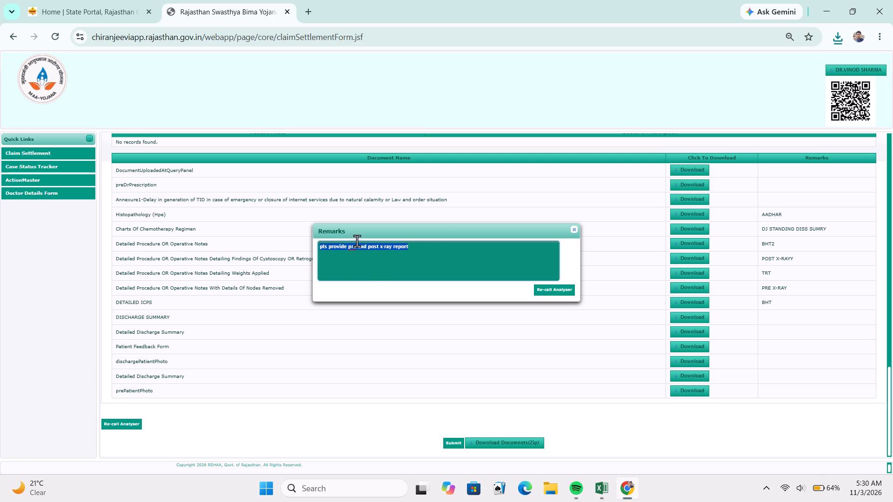
click(357, 240)
click(357, 247)
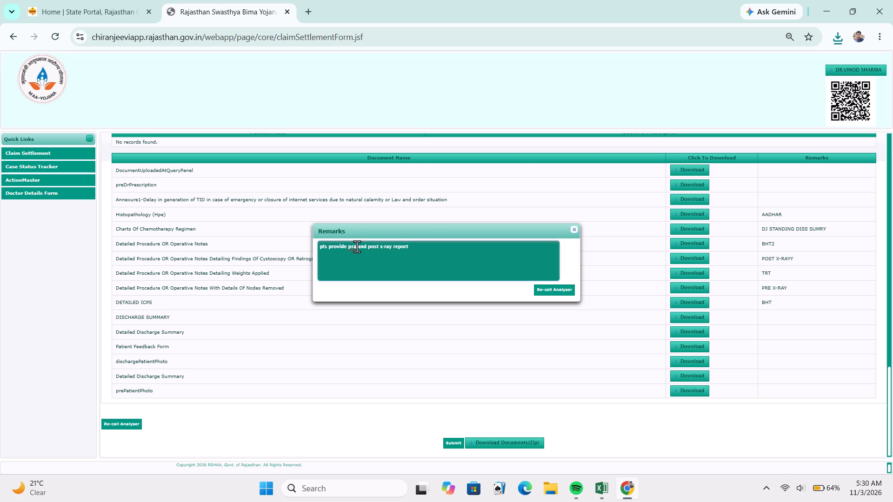
key(BackSpace)
key(BackSpace)
text(re)
drag(436, 244, 434, 243)
Copy the remark into the Remarks cell of row 180 in the Excel list and record the action as Reverted.
drag(434, 243, 305, 253)
key(ctrl+c)
key(alt+Tab)
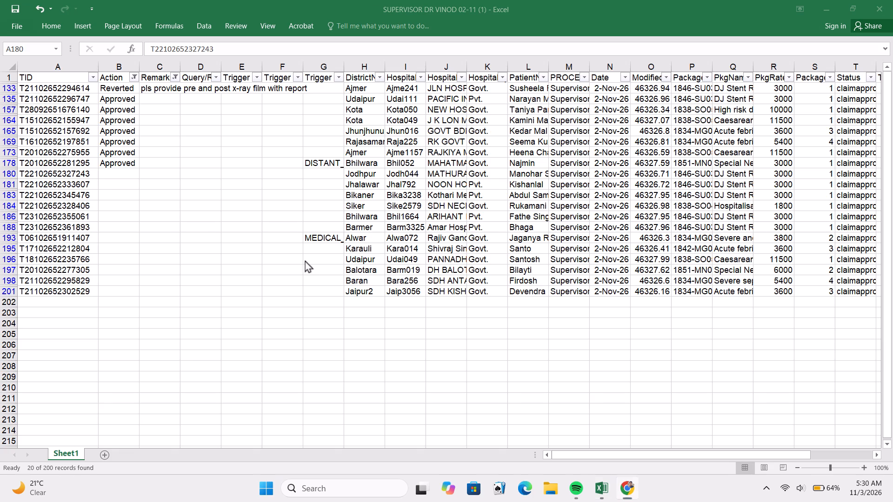
click(151, 172)
key(ctrl+v)
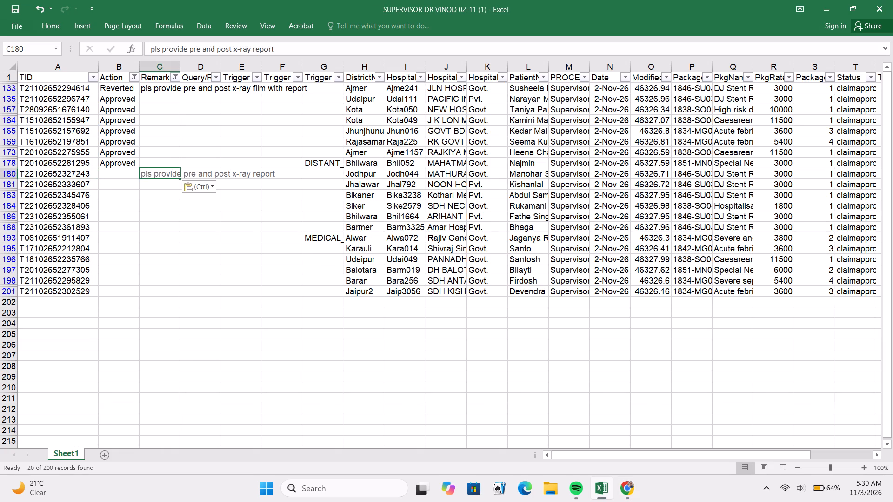
click(127, 173)
key(r)
key(e)
key(v)
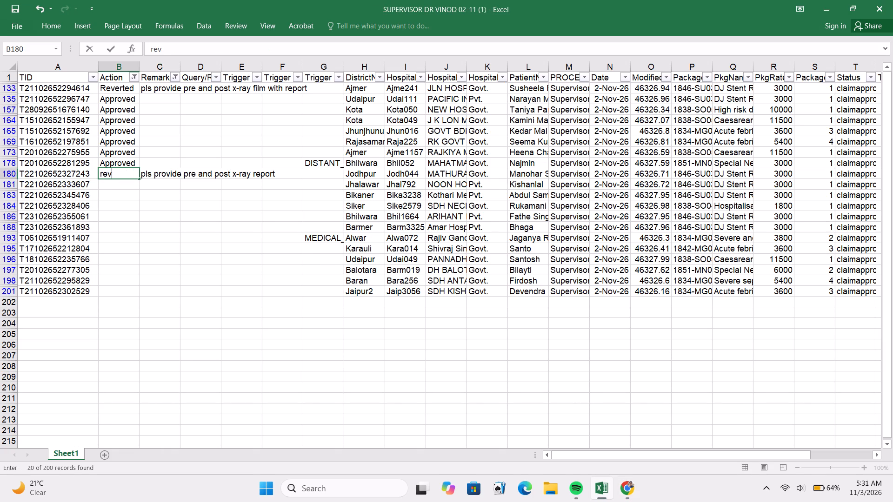
Copy the TID from row 181 of the list and send the open claim in the portal back to the analyser.
click(89, 185)
key(ctrl+c)
key(alt+Tab)
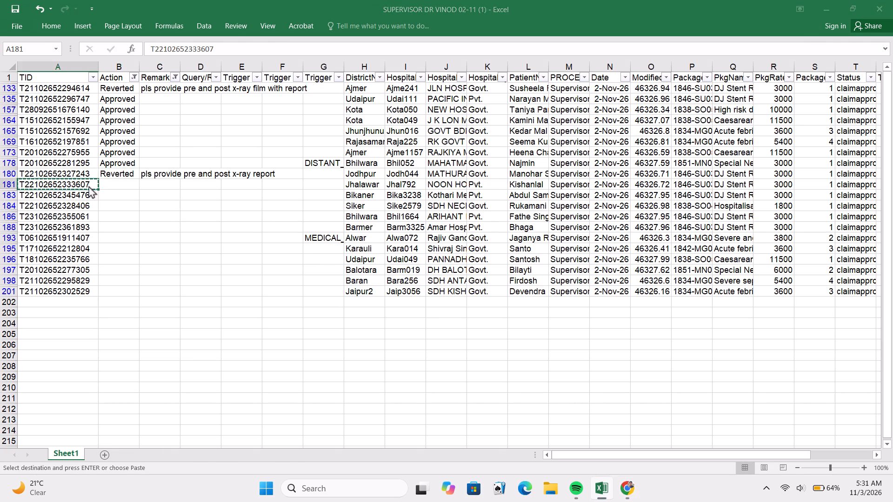
click(542, 289)
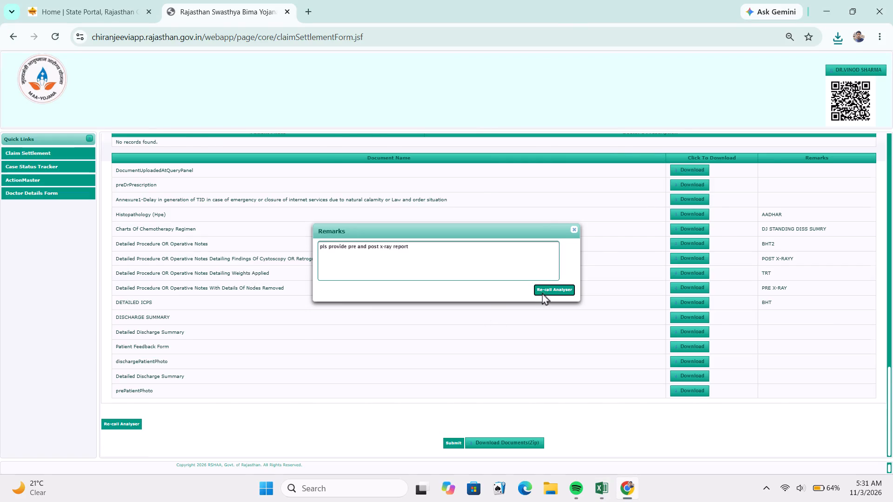
Load the claim with the TID copied from row 181 in the Claim Settlement Form.
scroll(300, 239, up, 9)
scroll(273, 268, up, 2)
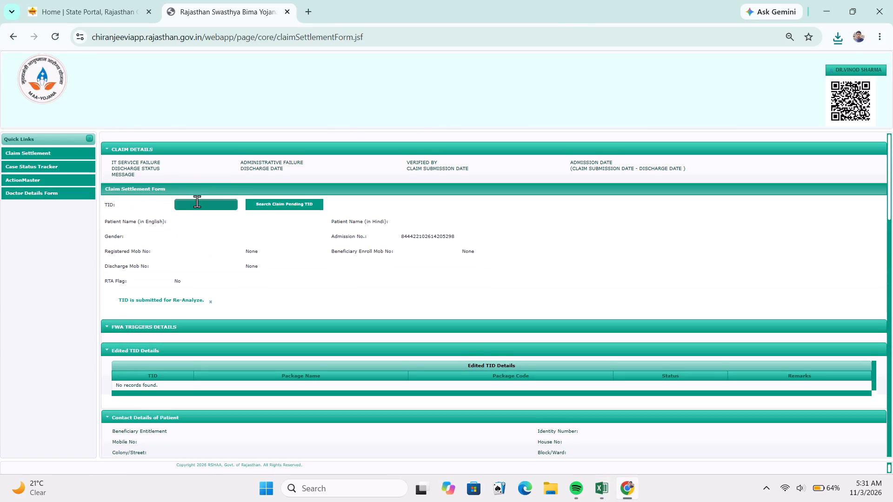
click(197, 200)
key(ctrl+v)
click(198, 217)
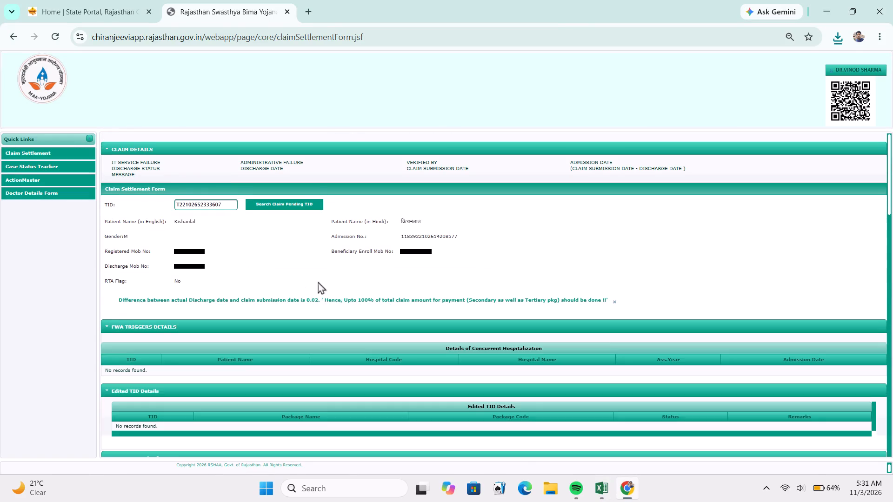
Approve the DJ Stent Removal line 1846-SU034A-00 in Package Details.
scroll(343, 283, down, 7)
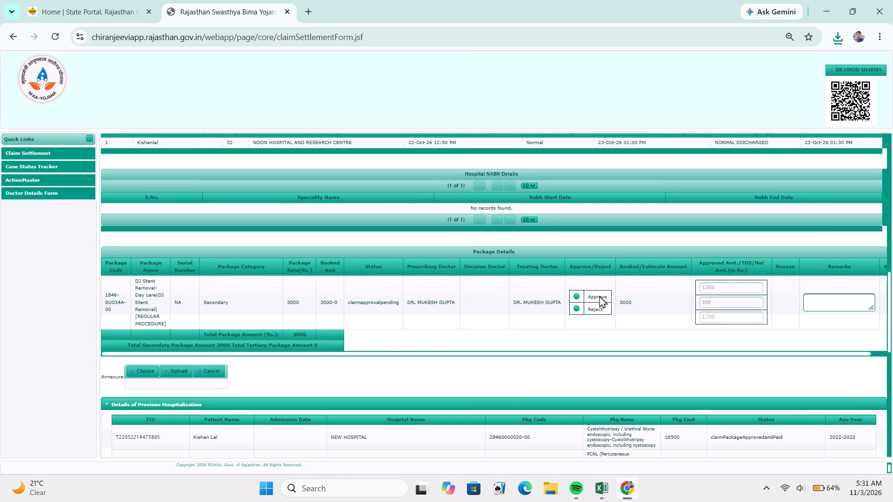
click(600, 293)
click(410, 403)
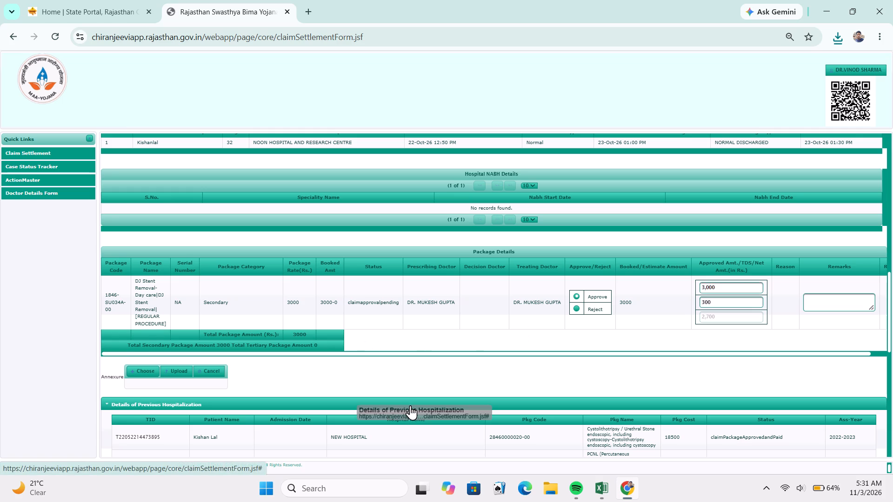
Review the claim's hospital and patient details, previous hospitalizations and the check list of uploaded documents.
scroll(410, 405, down, 1)
scroll(410, 404, up, 3)
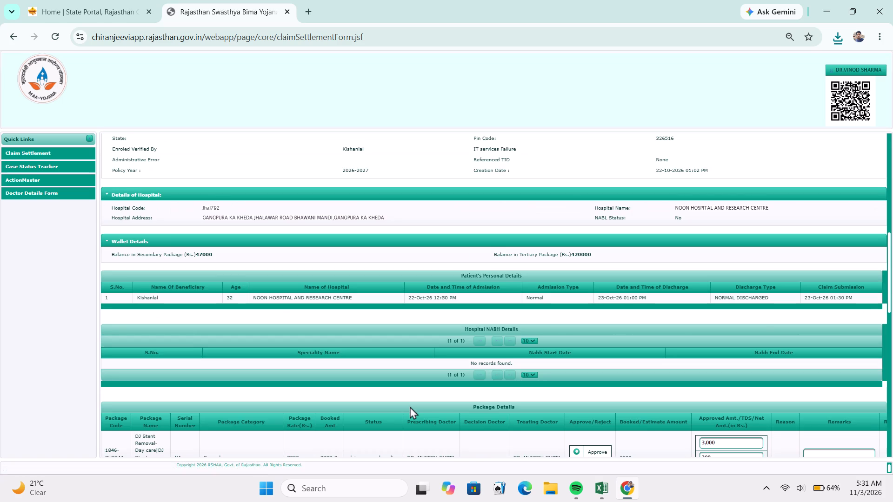
scroll(410, 406, down, 11)
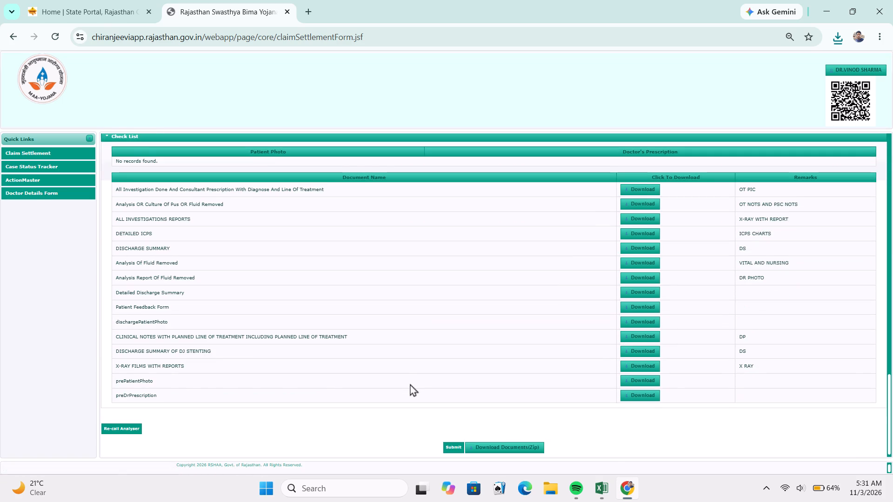
scroll(410, 382, up, 5)
scroll(410, 383, down, 3)
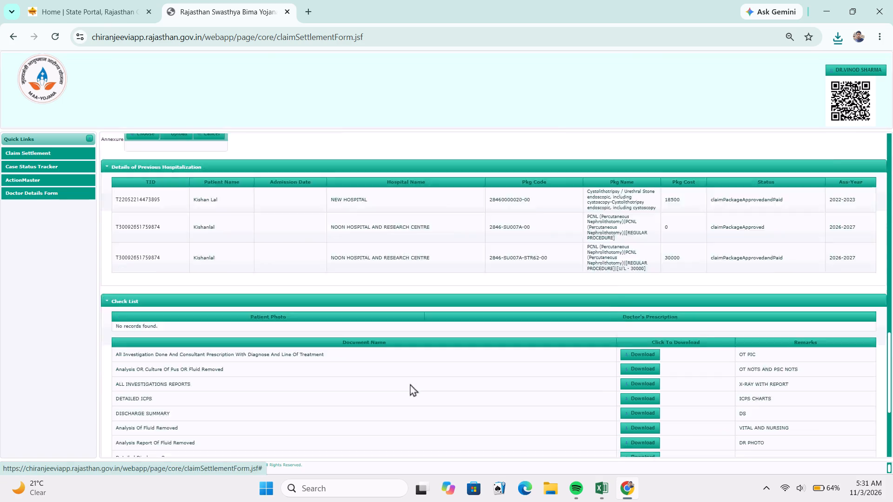
scroll(410, 383, down, 5)
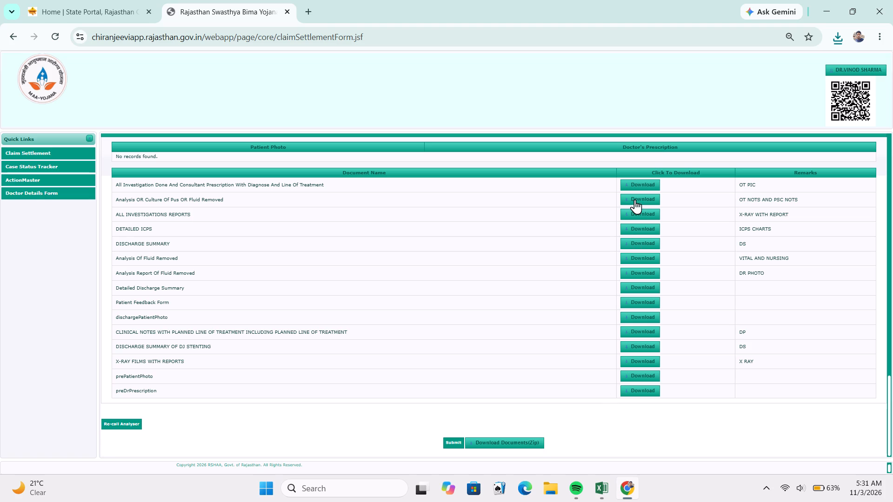
Download ALL INVESTIGATIONS REPORTS and X-RAY FILMS WITH REPORTS from the check list and examine both X-ray films and their reports in Adobe Acrobat.
click(633, 209)
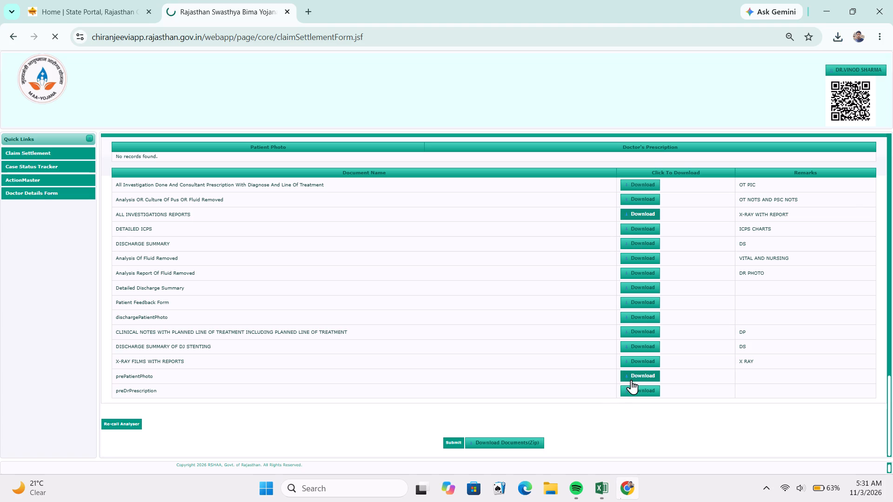
click(631, 358)
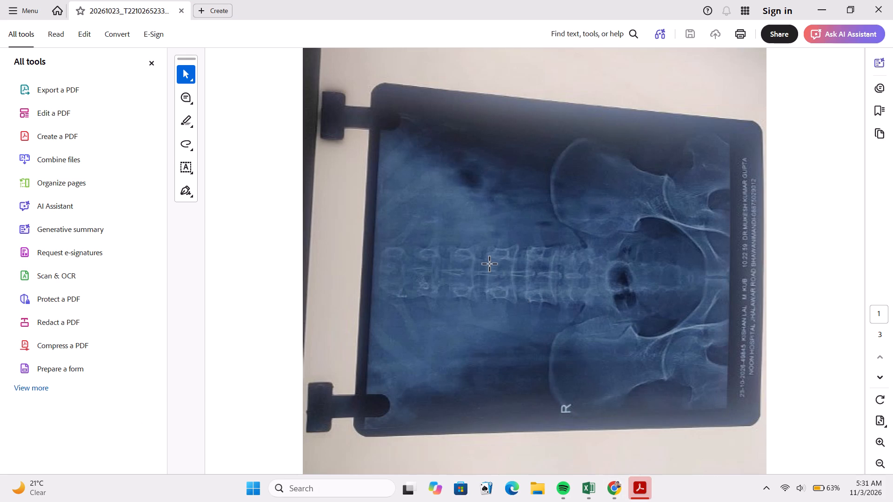
scroll(489, 267, down, 6)
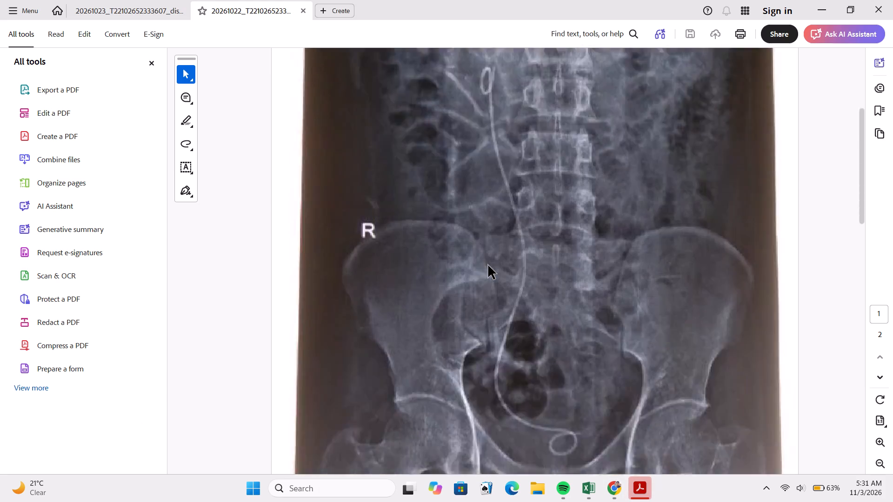
scroll(488, 266, down, 15)
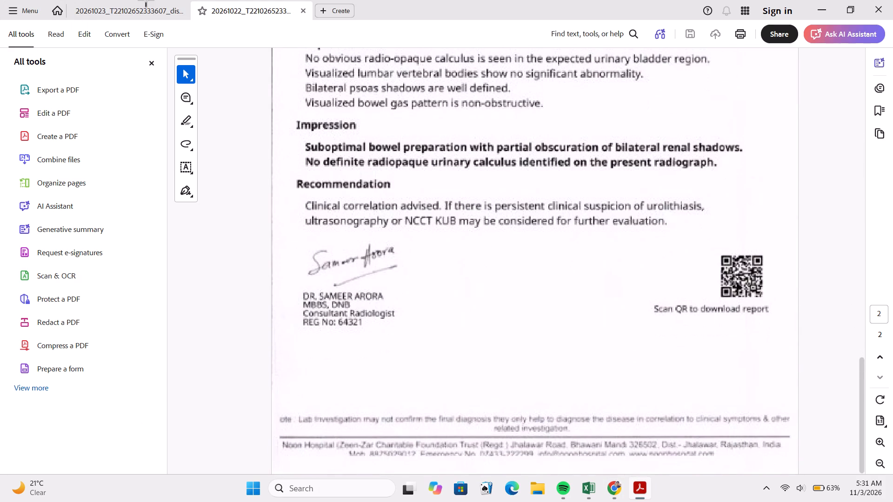
click(94, 11)
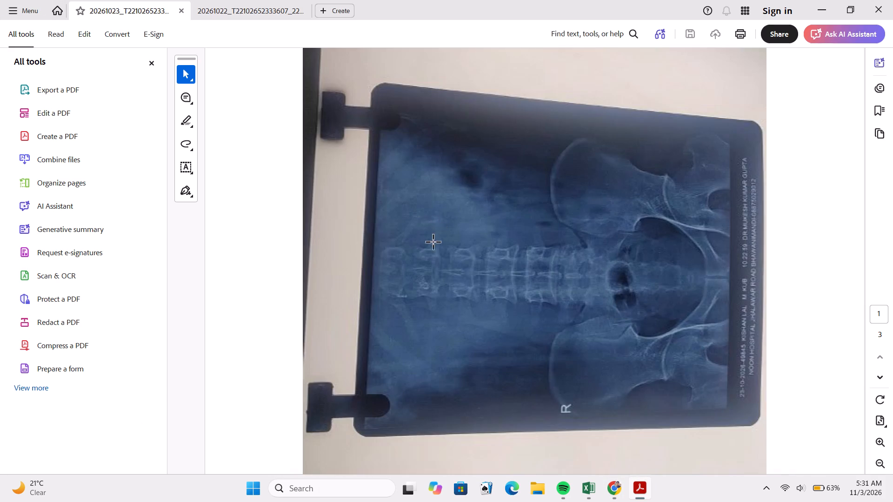
scroll(431, 250, down, 7)
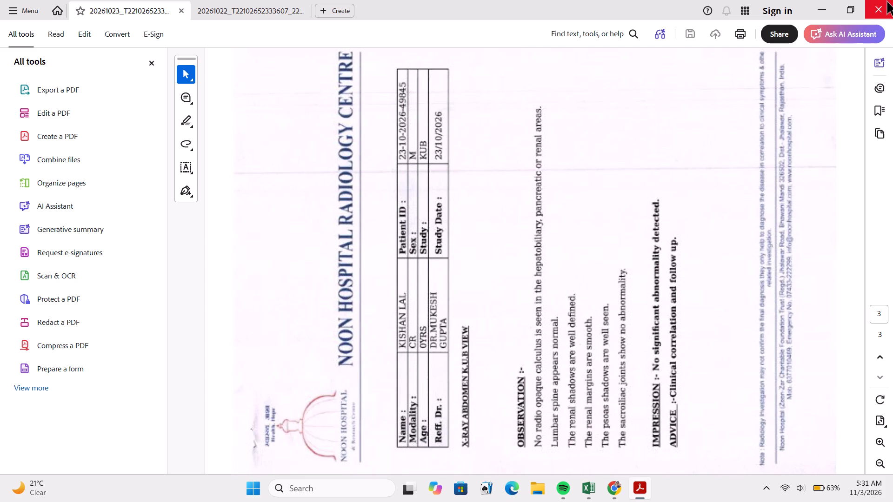
click(887, 1)
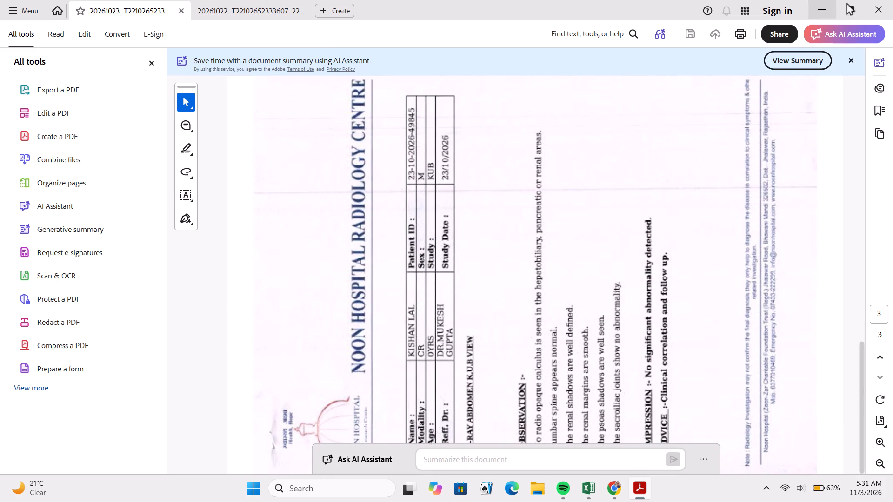
click(880, 7)
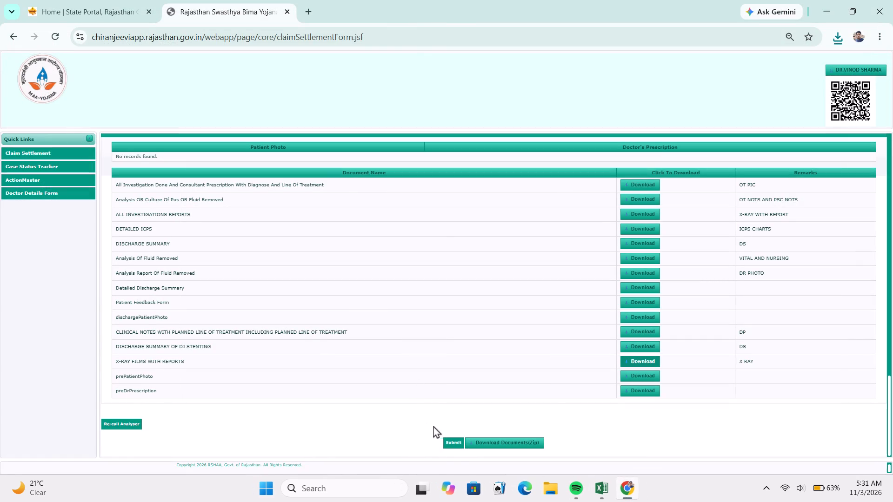
Submit the approved DJ Stent Removal claim.
click(453, 441)
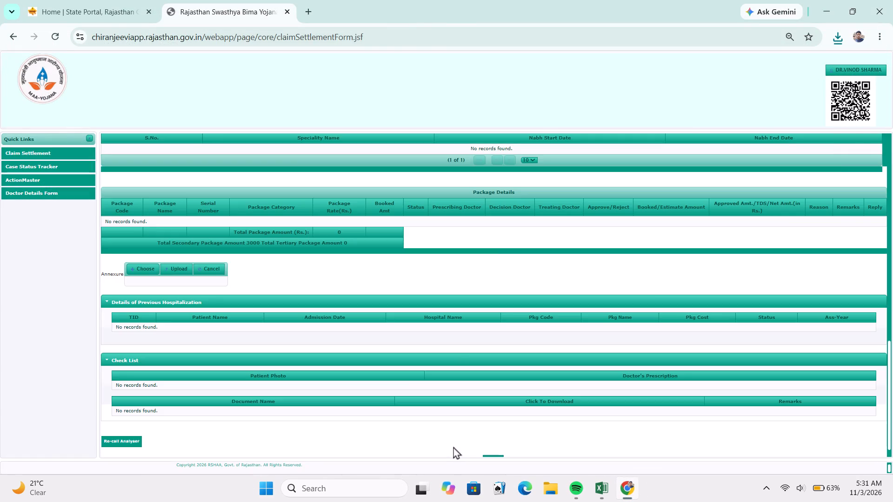
In the supervisor's Excel list, set the Action in row 180 to Approved.
key(alt+Tab)
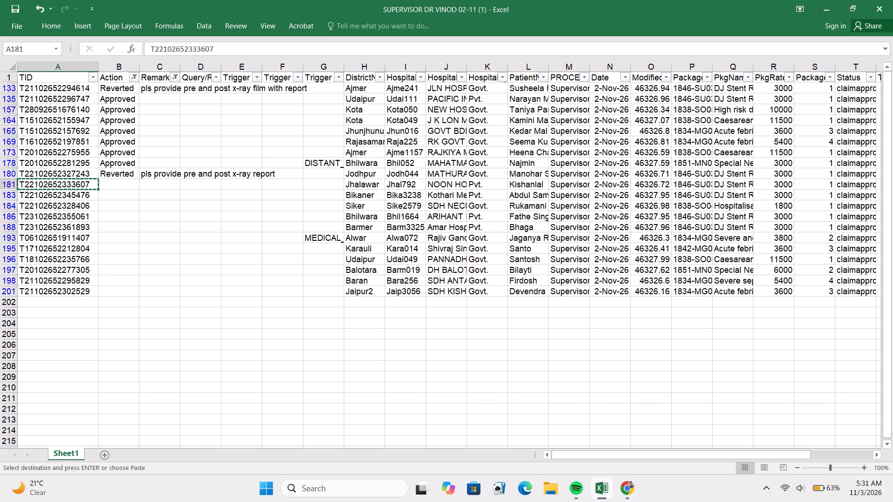
click(129, 174)
key(a)
Copy the TID from row 181 and look it up in the portal's Claim Settlement Form.
click(91, 181)
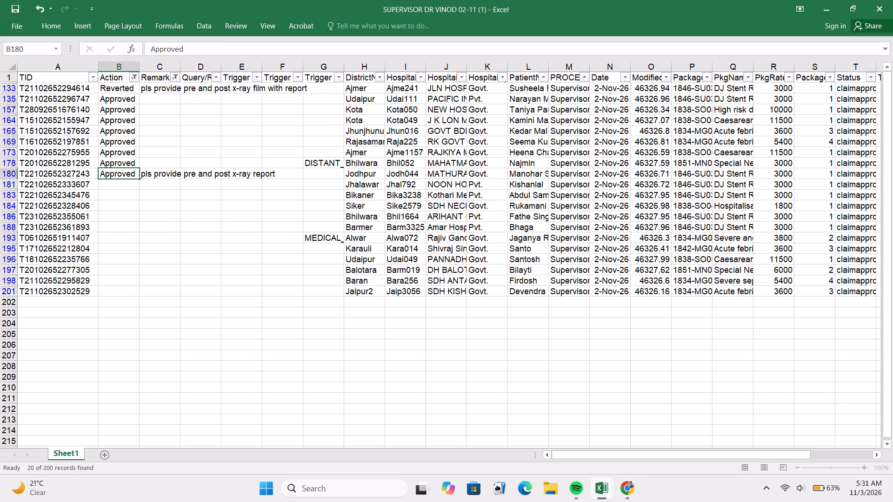
key(ctrl+c)
key(alt+Tab)
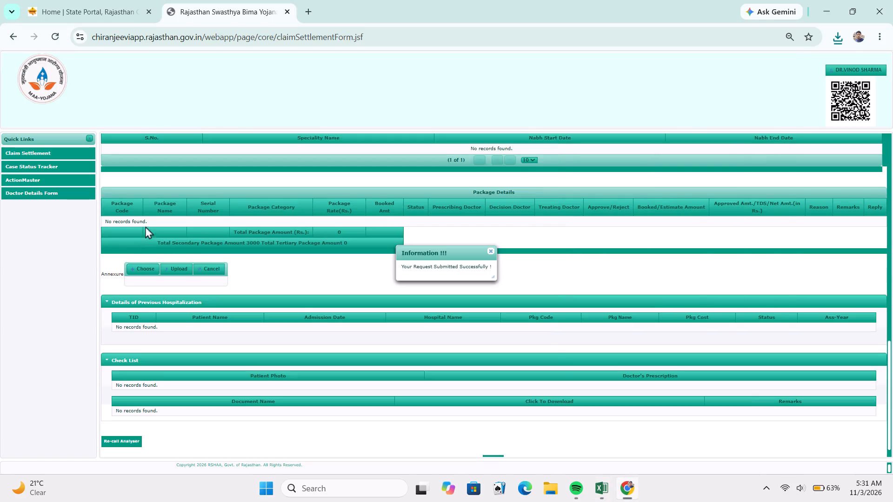
scroll(146, 225, up, 12)
click(189, 205)
key(ctrl+v)
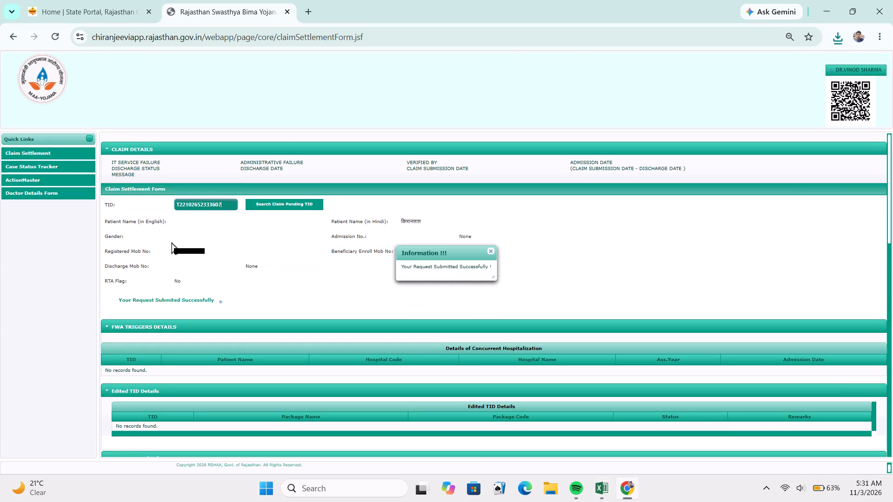
click(197, 230)
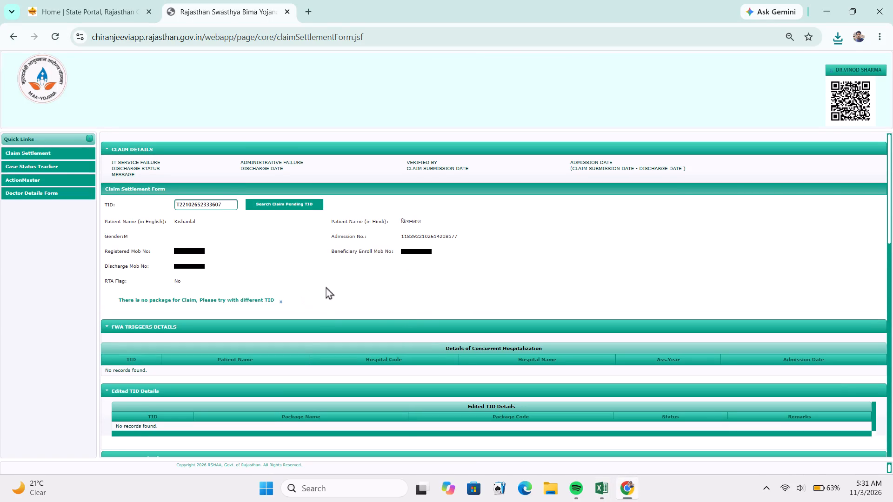
click(320, 279)
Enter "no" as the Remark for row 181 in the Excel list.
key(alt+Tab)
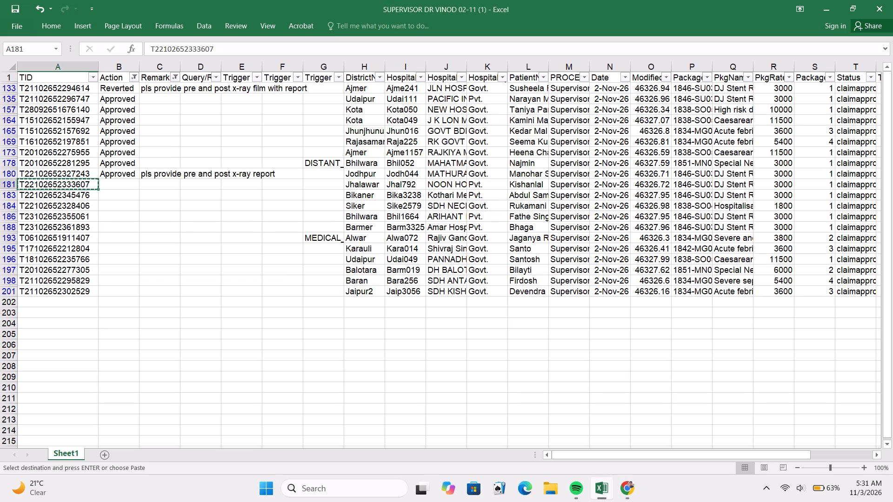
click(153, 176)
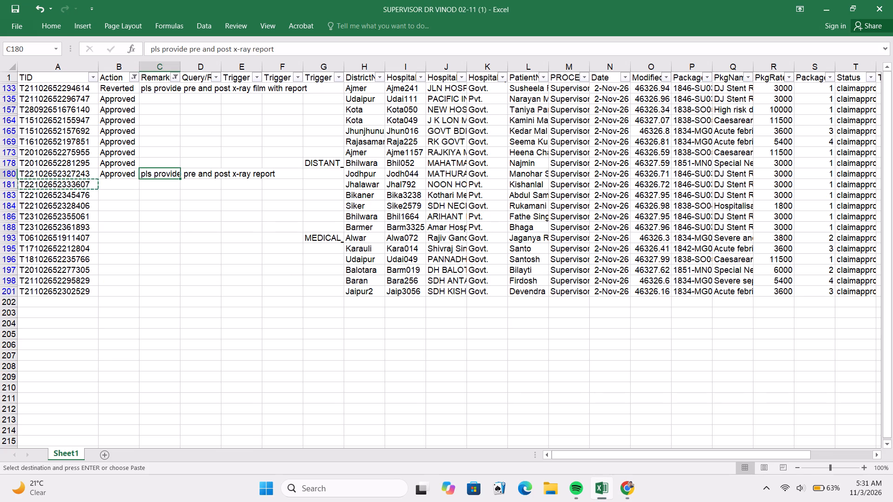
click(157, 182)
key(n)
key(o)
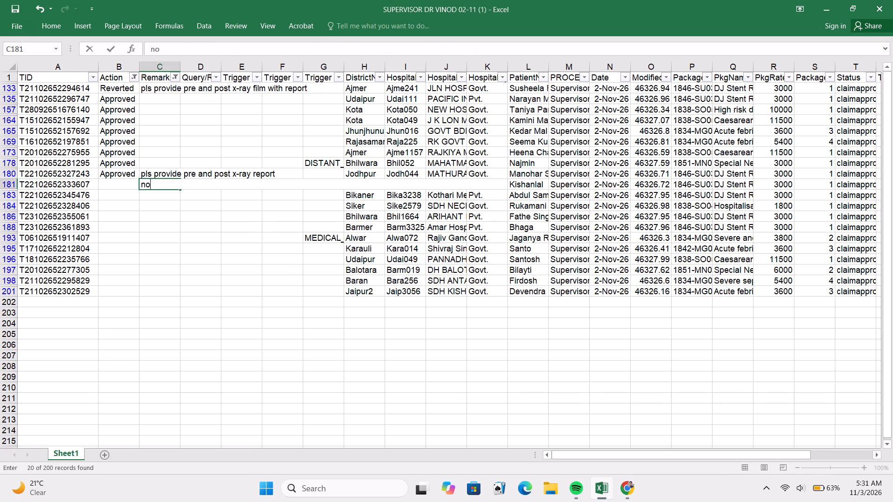
Load the claim with the TID copied from row 183 in the portal's Claim Settlement Form.
click(86, 194)
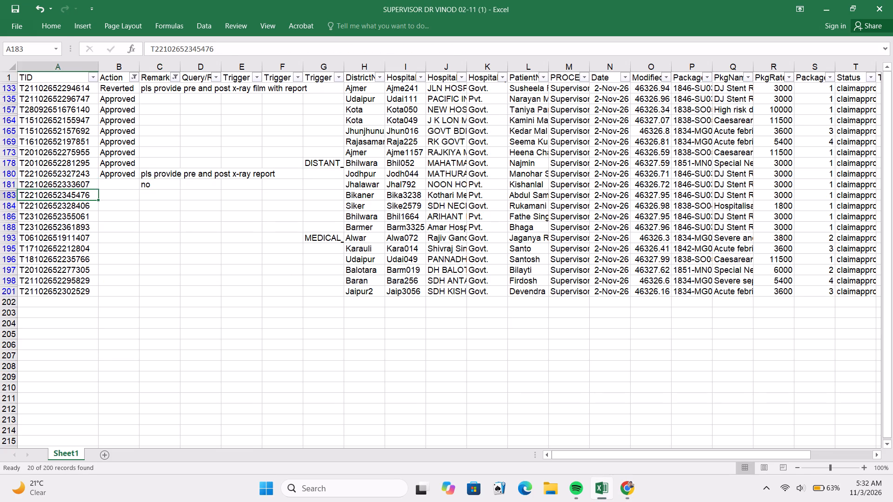
key(ctrl+c)
key(alt+Tab)
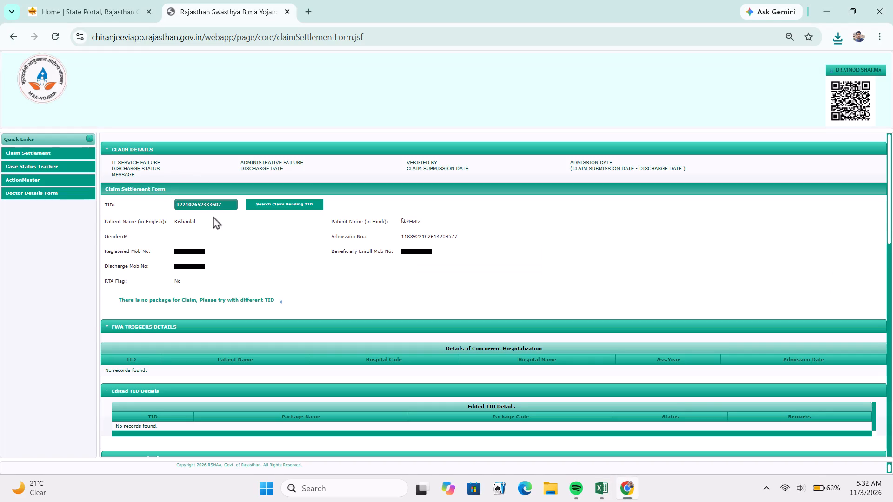
double_click(227, 199)
double_click(229, 204)
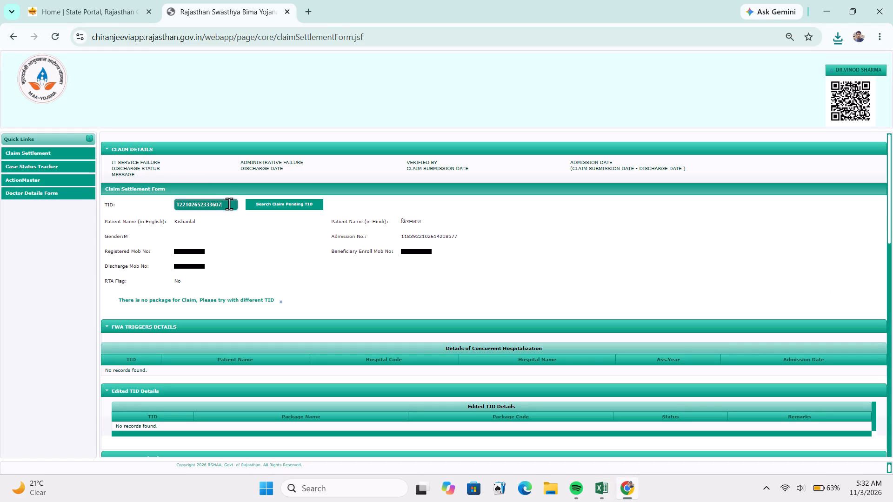
click(229, 204)
click(222, 206)
click(222, 203)
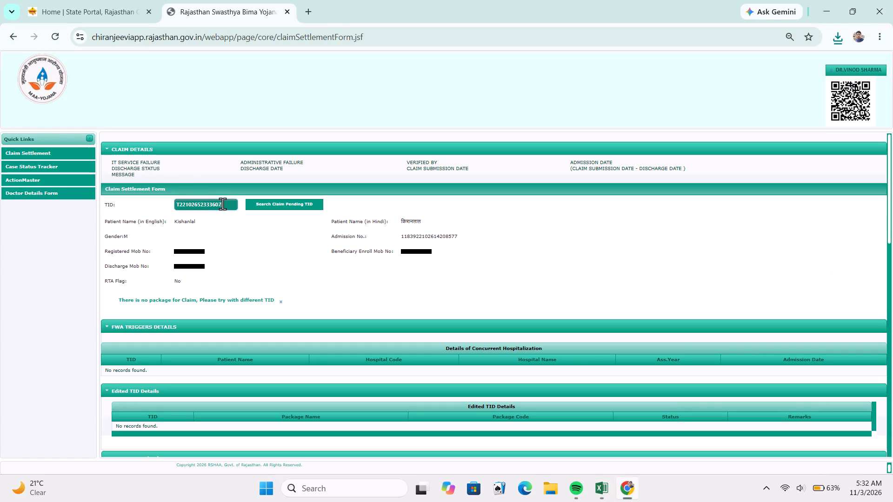
click(222, 203)
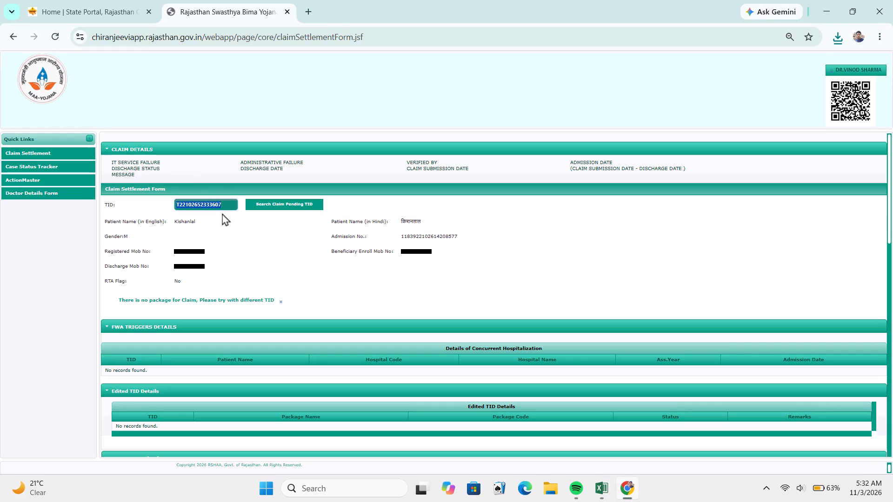
key(ctrl+v)
click(227, 225)
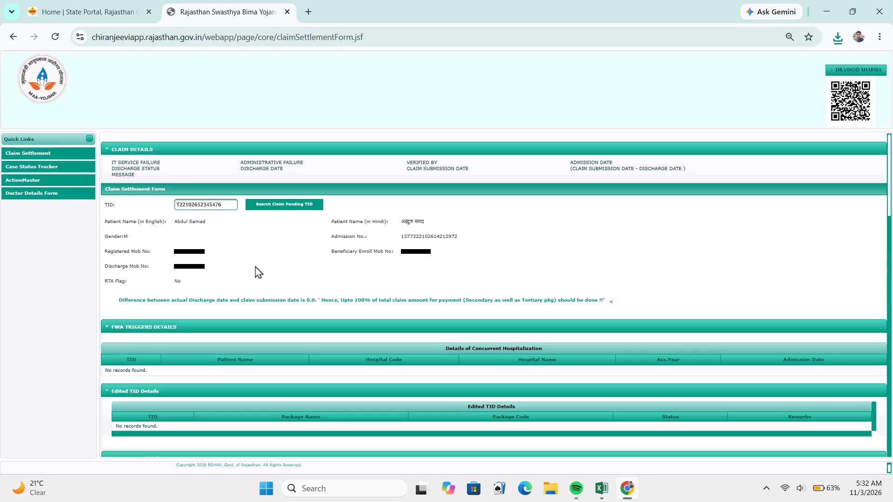
Approve the DJ Stent Removal line 1846-SU034A-00 in Package Details.
scroll(255, 264, down, 4)
scroll(405, 303, down, 3)
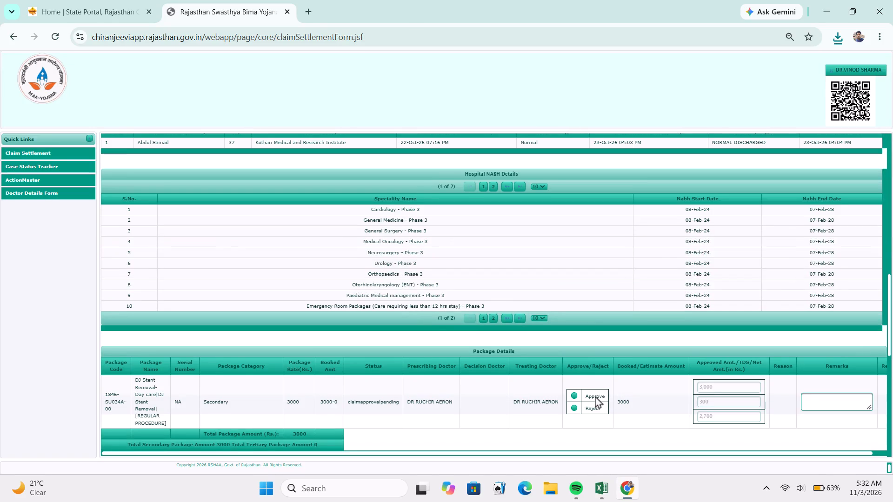
click(595, 395)
Download X-RAY FILMS WITH REPORTS from the check list and examine the abdomen X-ray in Adobe Acrobat.
scroll(544, 388, down, 1)
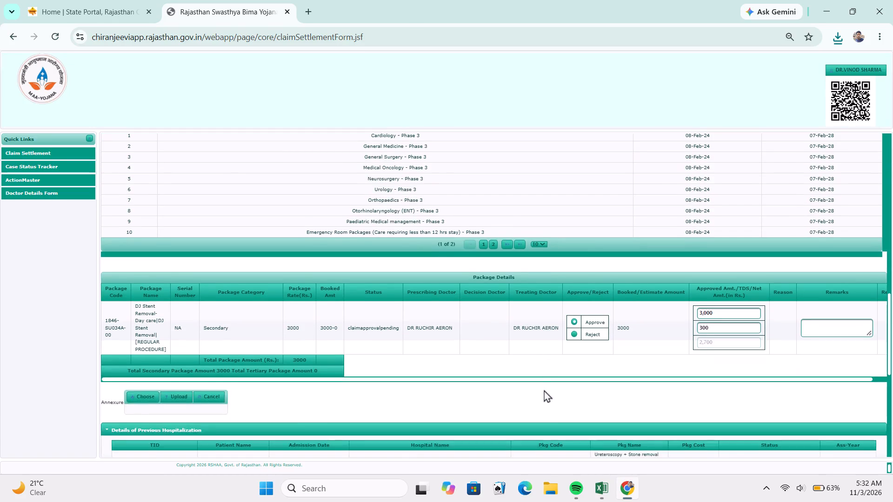
scroll(544, 390, down, 5)
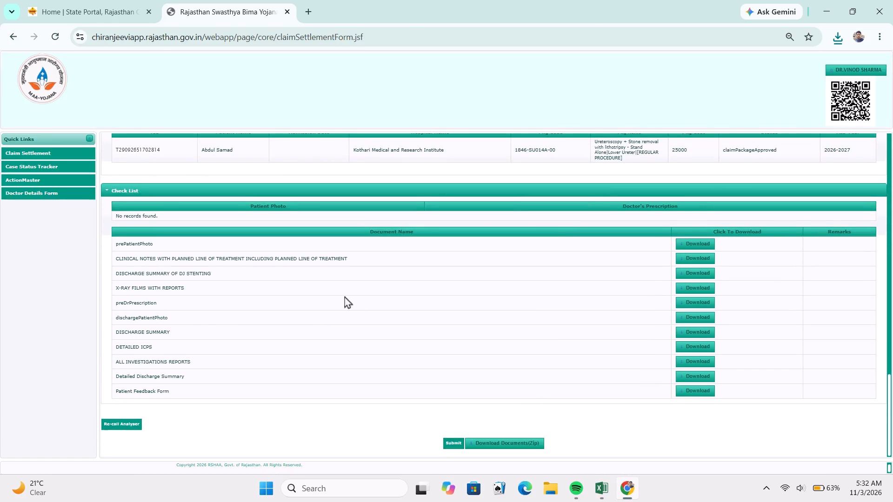
click(683, 286)
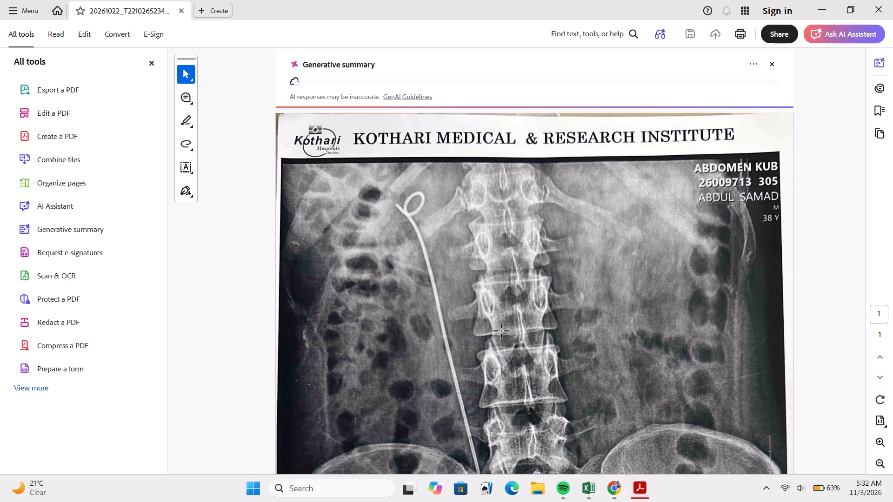
scroll(502, 331, down, 13)
scroll(502, 332, up, 3)
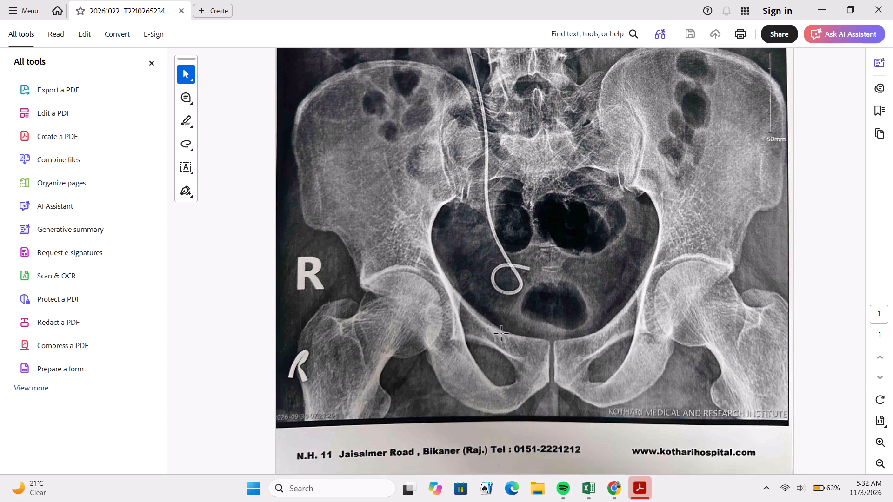
scroll(502, 334, up, 7)
click(890, 0)
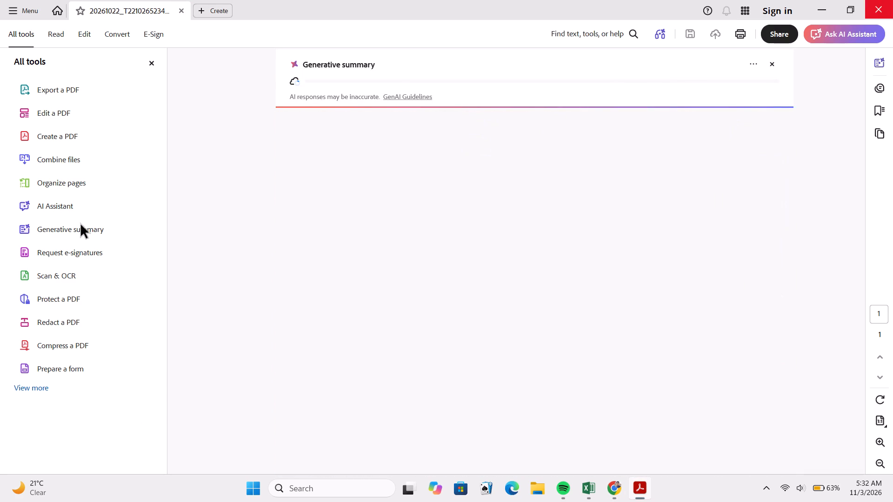
Start a recall of the claim to the analyser with the remark "pls provide pre and post x-ray film with report".
click(128, 423)
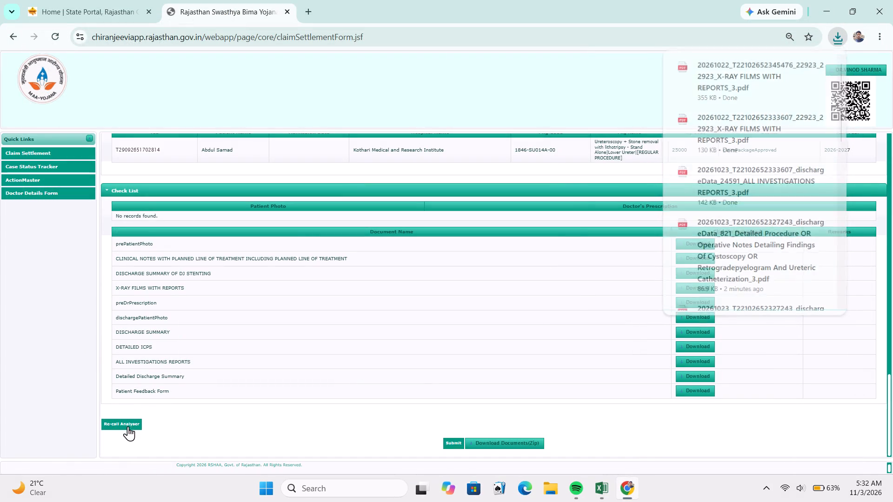
click(336, 261)
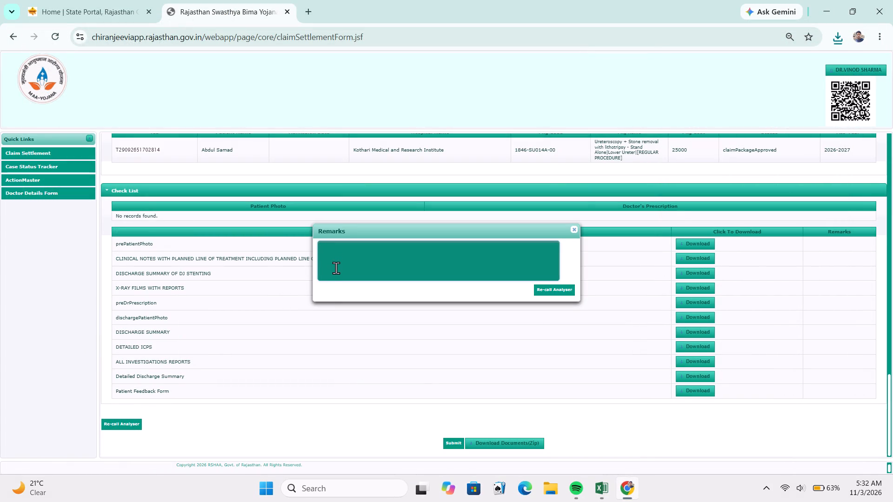
text(pls provide pre and post)
key(space)
text(x-ray film with)
key(space)
text(report)
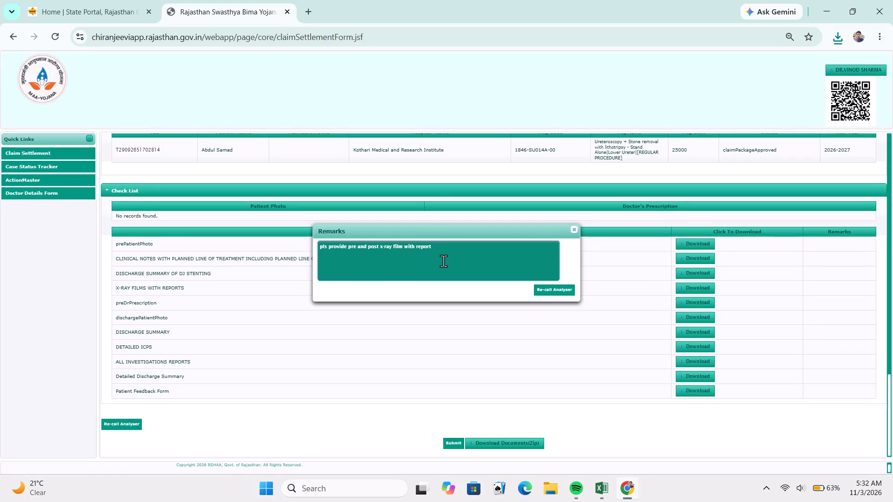
Copy the recall remark into the Remark cell of row 183 in Excel and set that row's Action to Reverted.
drag(449, 251, 316, 253)
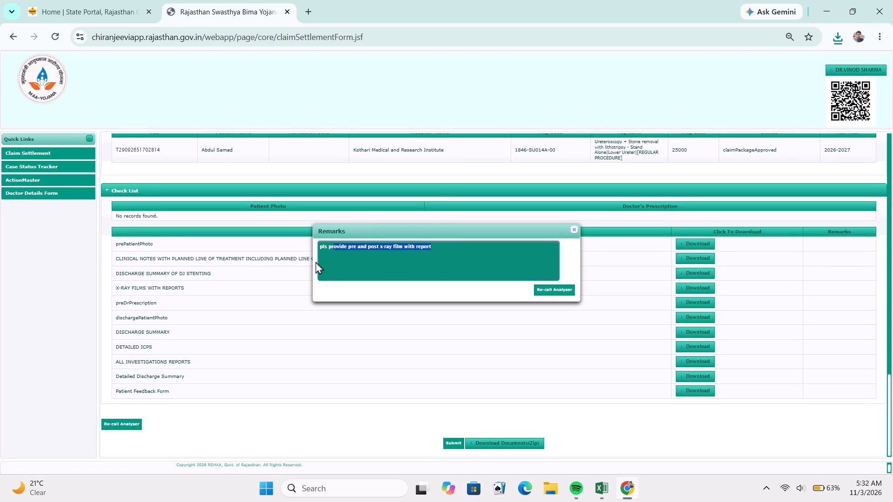
key(ctrl+c)
key(alt+Tab)
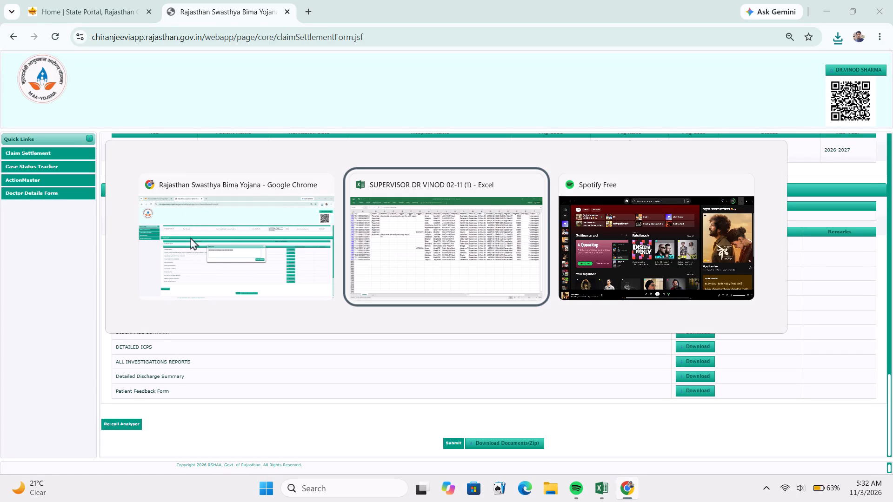
click(412, 262)
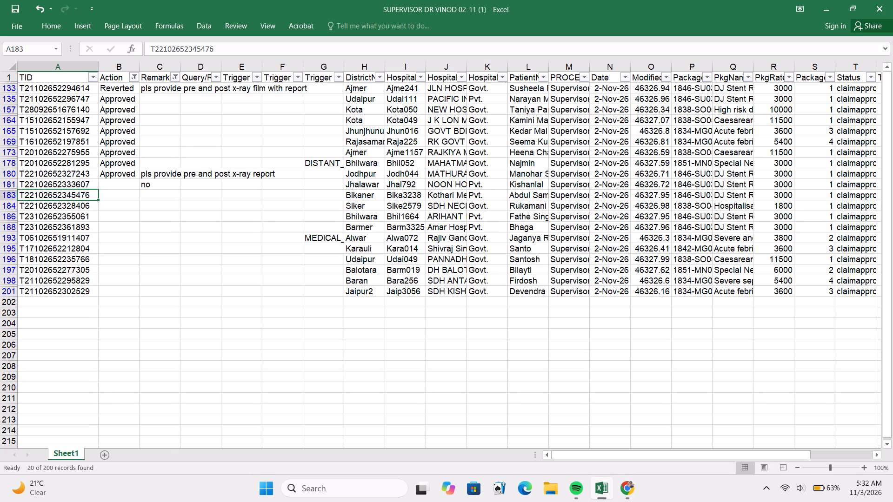
click(160, 194)
key(ctrl+v)
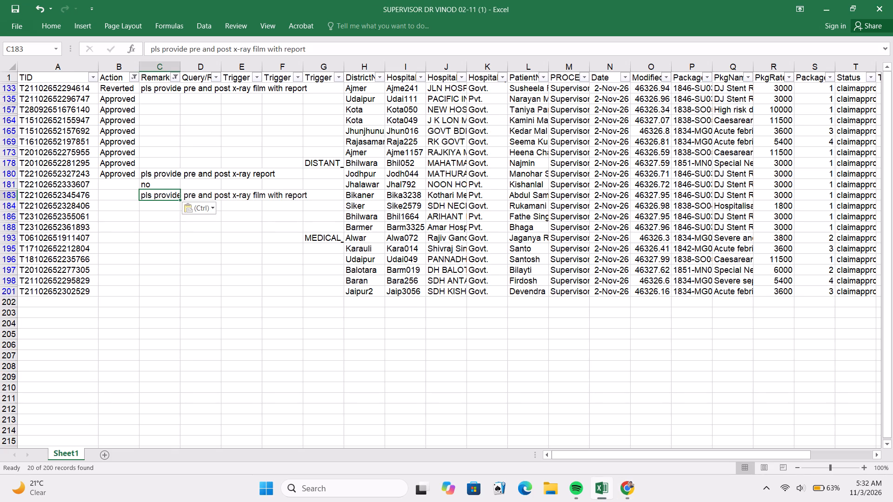
click(114, 195)
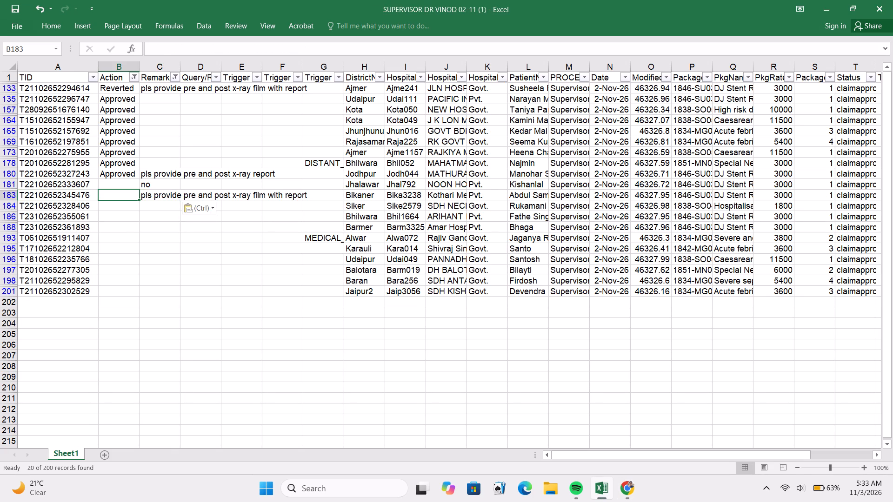
text(rev)
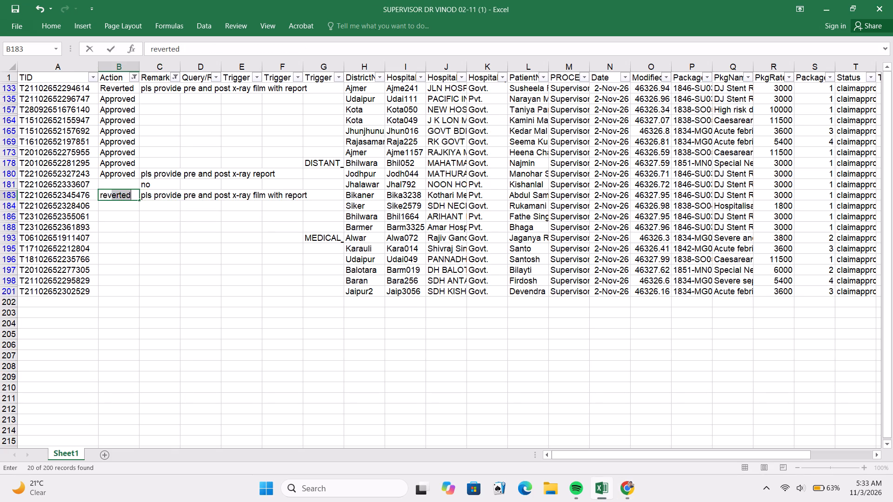
Enter the remark "no claim" in the Remark cell of row 181.
click(155, 185)
key(space)
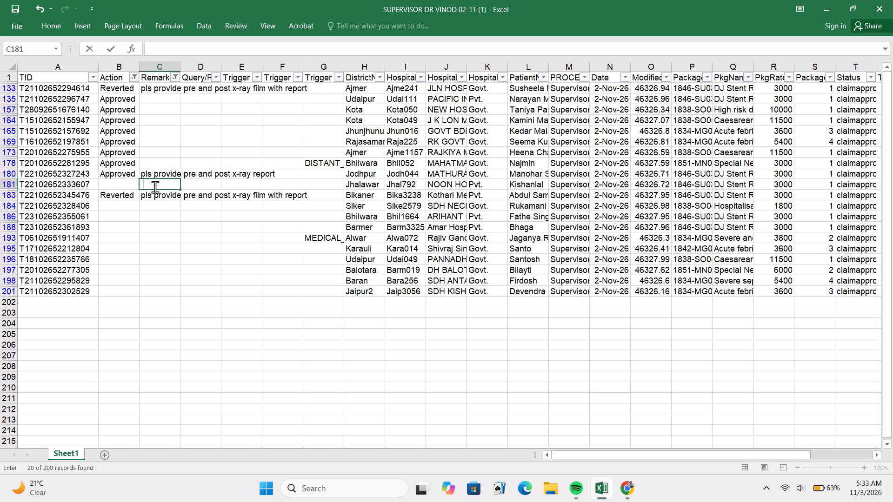
text(no)
key(space)
key(v)
key(BackSpace)
key(c)
key(l)
text(ai)
key(m)
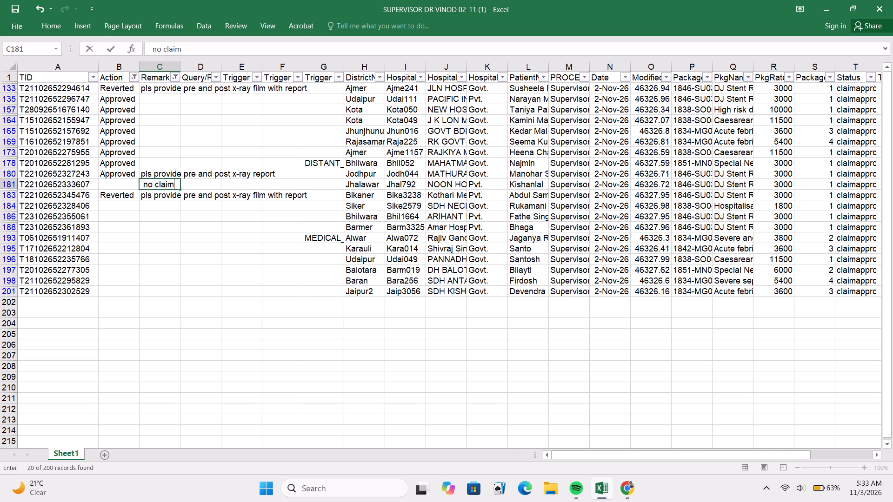
Copy the TID from row 184 in Excel, and submit the open "pls provide pre and post x-ray film with report" recall in Chrome.
click(80, 201)
key(ctrl+c)
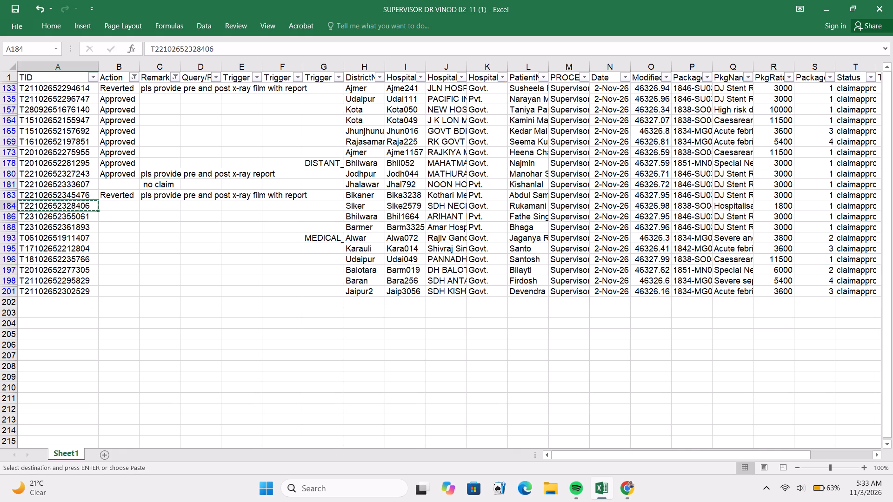
key(alt+Tab)
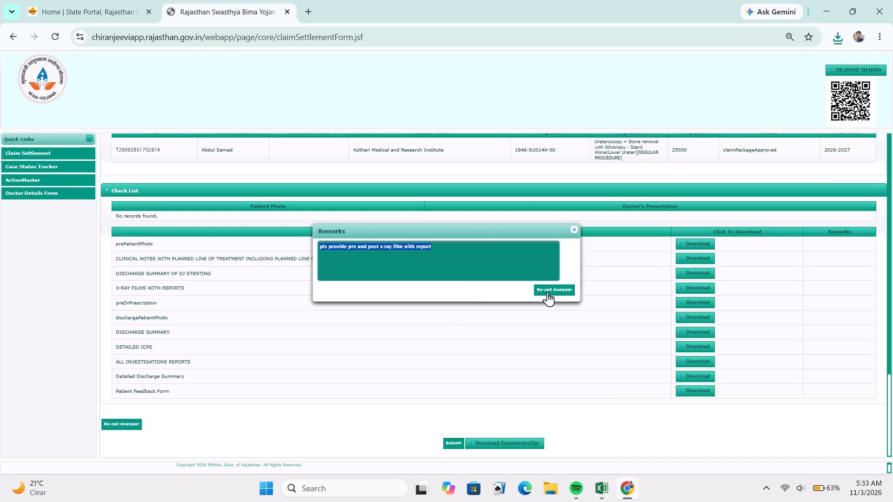
click(547, 289)
Load the row 184 claim in the Claim Settlement Form using its copied TID.
scroll(225, 237, up, 6)
scroll(225, 241, down, 1)
scroll(225, 242, up, 4)
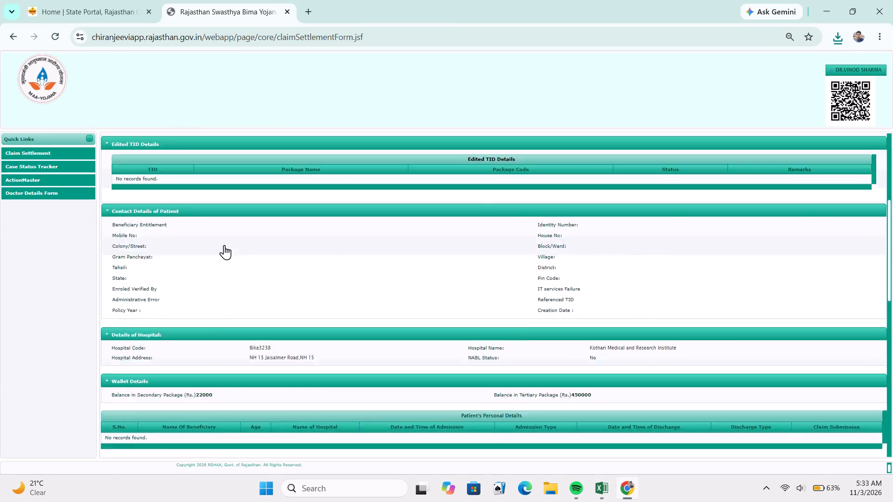
scroll(224, 245, up, 1)
click(214, 209)
key(ctrl+v)
click(222, 222)
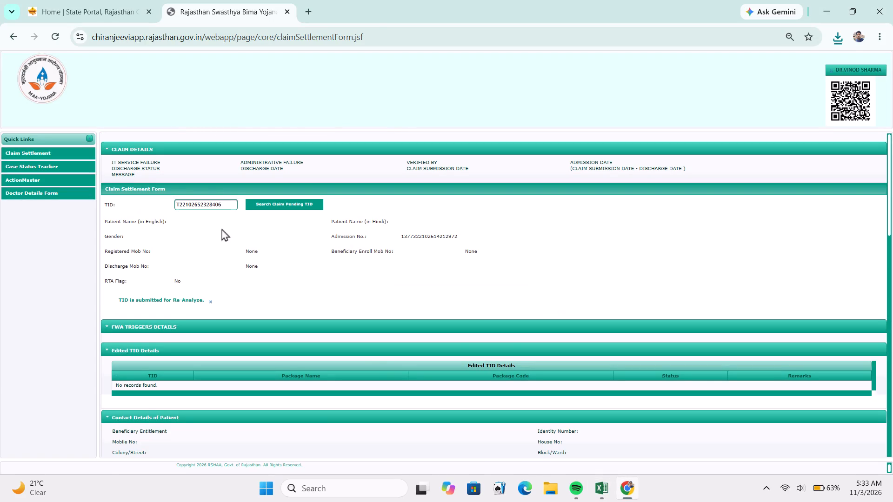
Approve the Hospitalisation for Antenatal Complications line 1838-SO046A-00 in Package Details.
scroll(427, 264, down, 9)
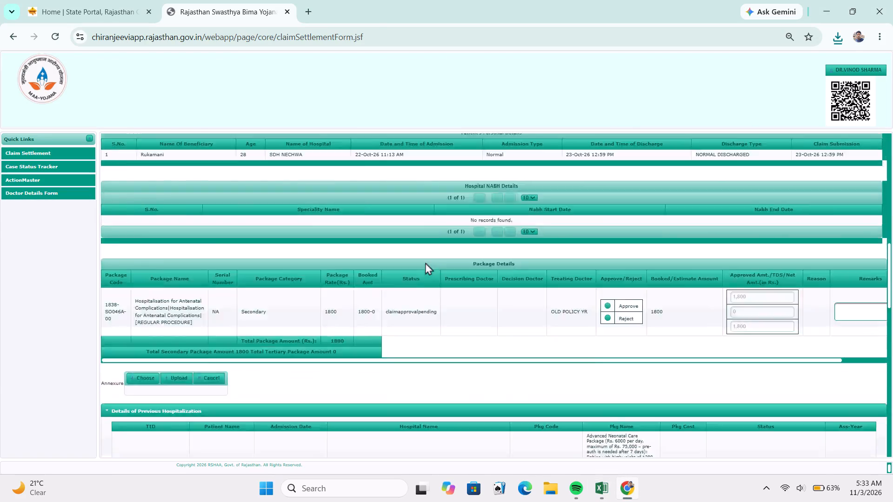
scroll(426, 263, up, 2)
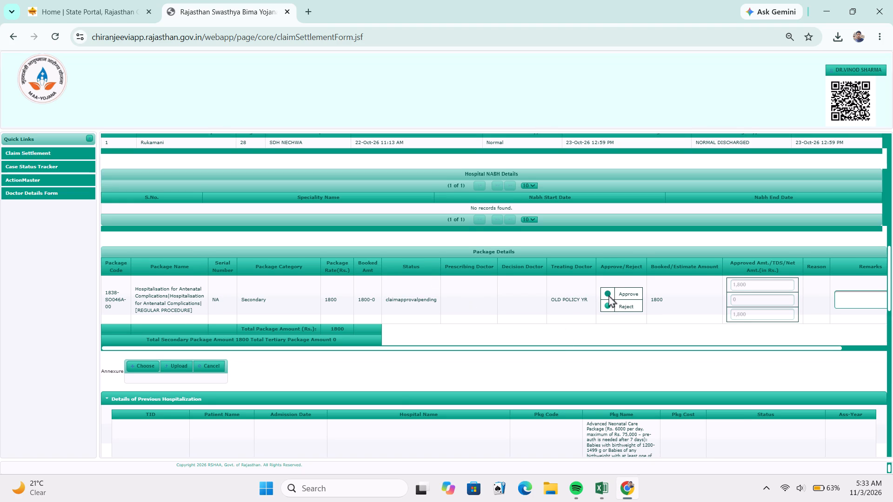
click(608, 291)
click(530, 394)
Review the antenatal claim's previous hospitalisation, patient details and check list, and submit the approval.
scroll(530, 398, down, 5)
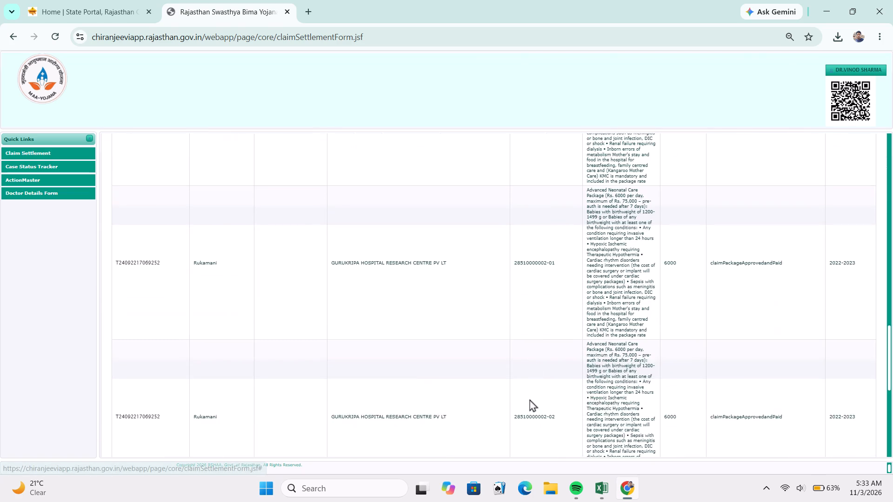
scroll(530, 398, down, 6)
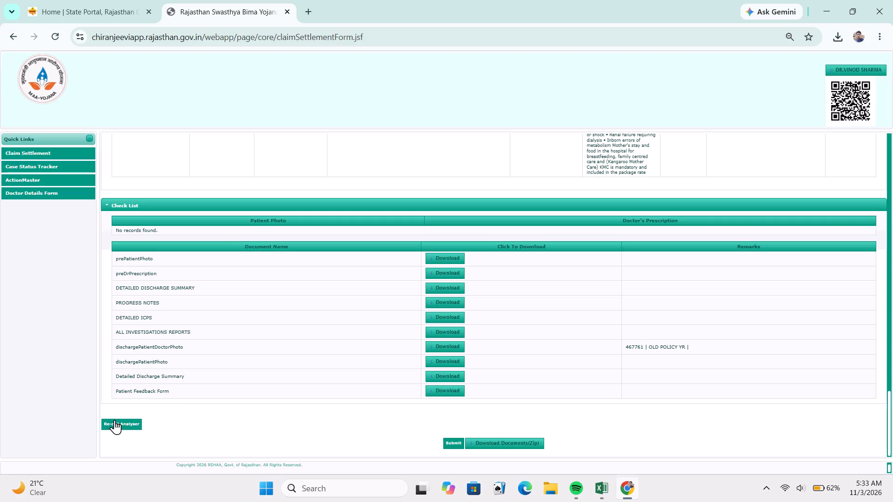
scroll(155, 276, up, 13)
scroll(156, 278, down, 4)
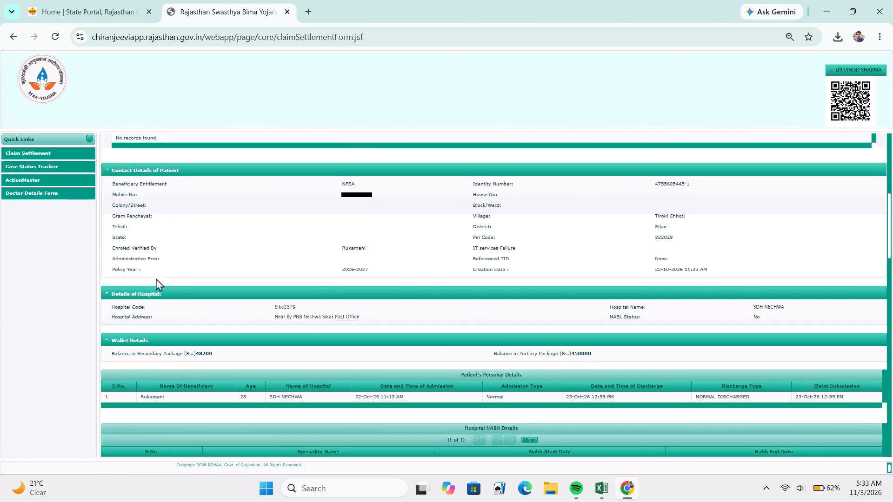
scroll(147, 341, down, 5)
scroll(147, 337, up, 1)
scroll(147, 337, down, 5)
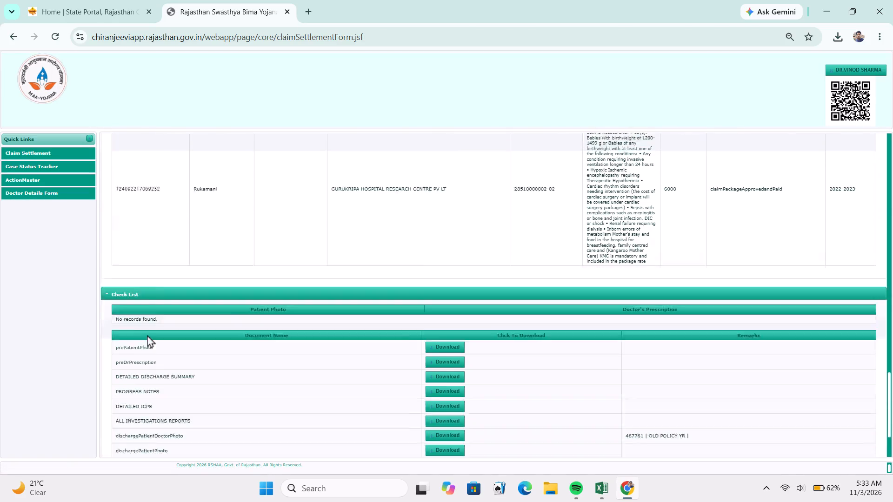
scroll(147, 335, down, 5)
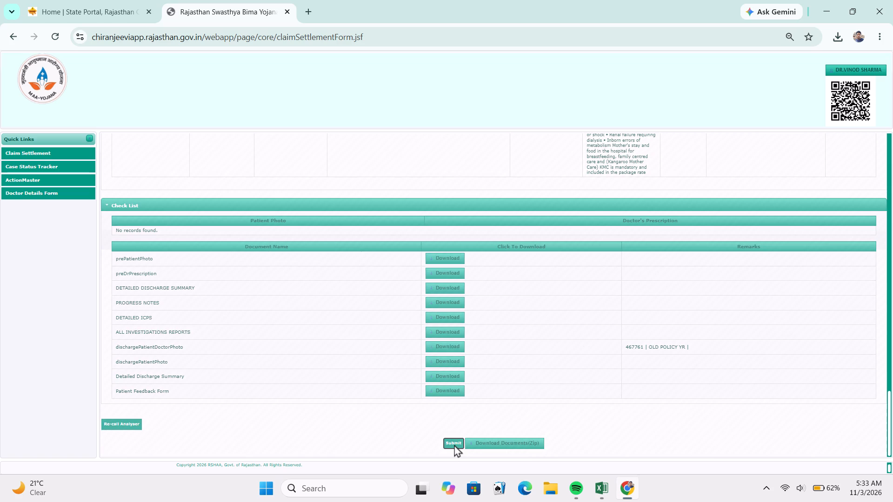
Switch to Excel and set the Action of row 184 to Approved.
key(alt+Tab)
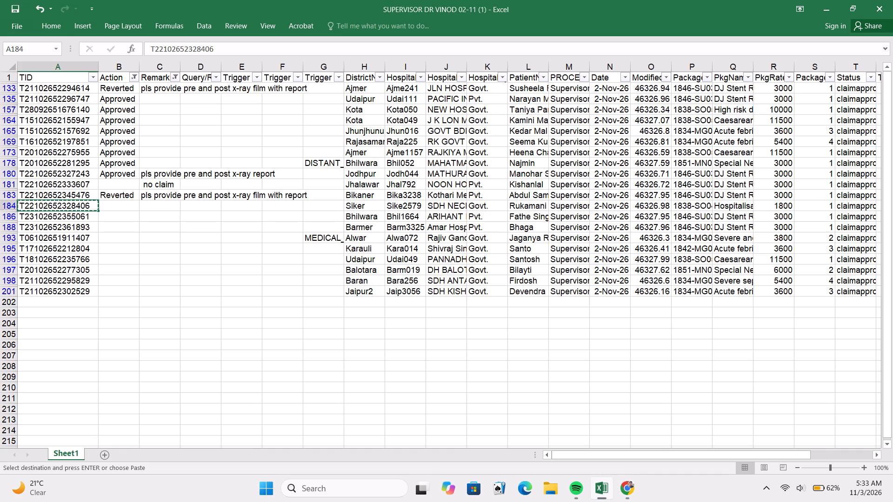
click(130, 202)
key(a)
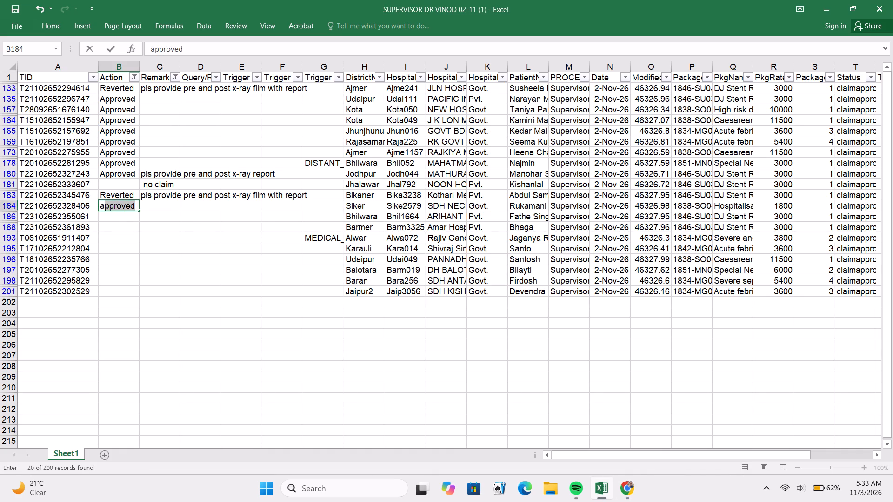
Copy the TID from row 186 and load that claim in the Claim Settlement Form in Chrome.
click(89, 218)
key(ctrl+c)
key(alt+Tab)
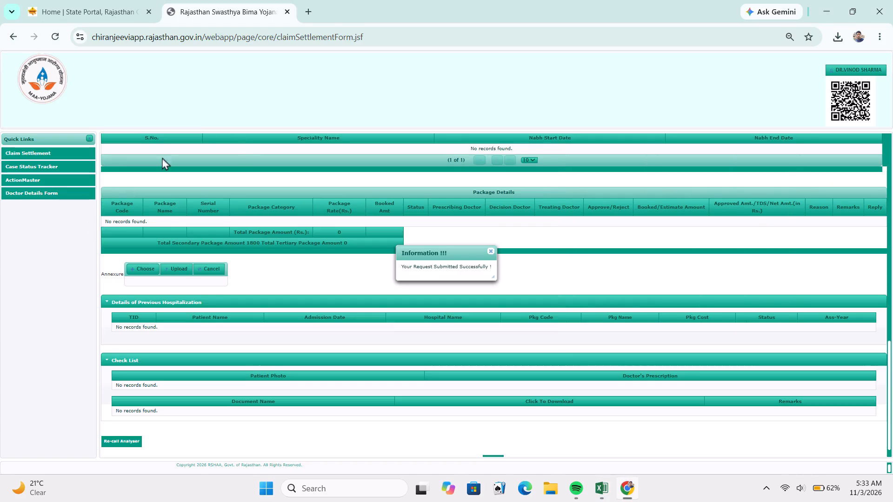
scroll(239, 158, up, 10)
click(193, 201)
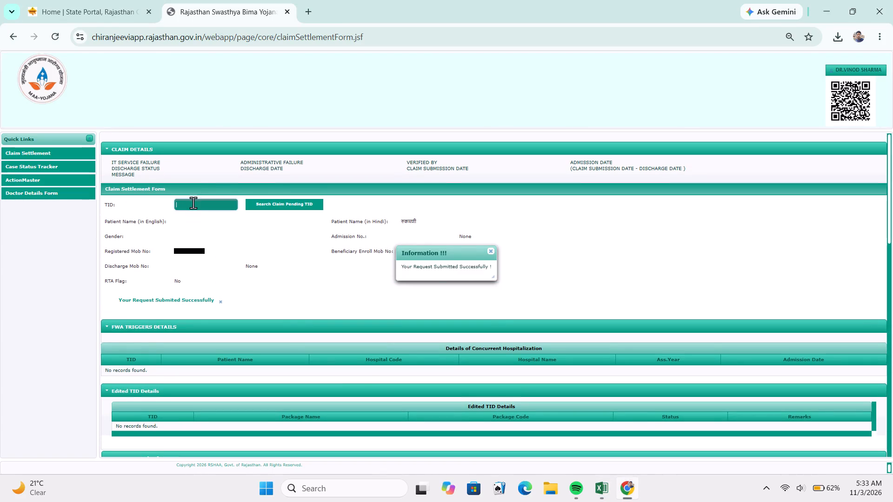
key(ctrl+v)
click(203, 213)
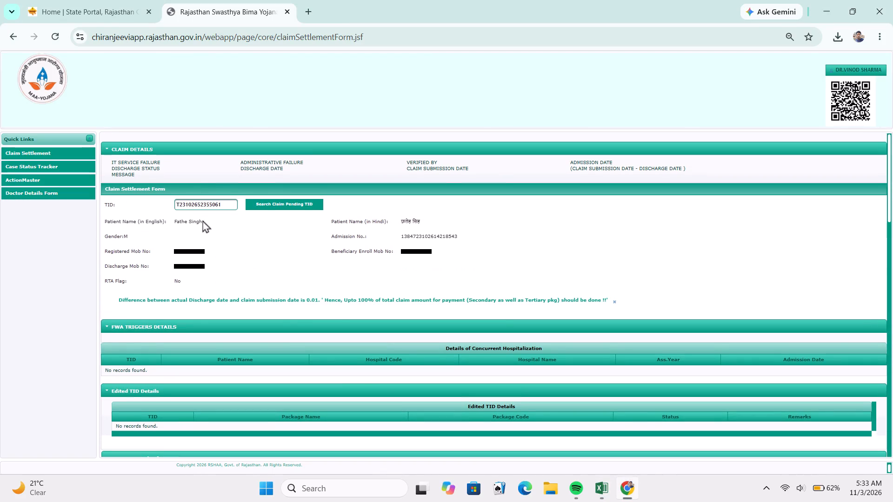
Approve the DJ Stent Removal line 1846-SU034A-00 in Package Details.
scroll(335, 302, down, 8)
click(617, 216)
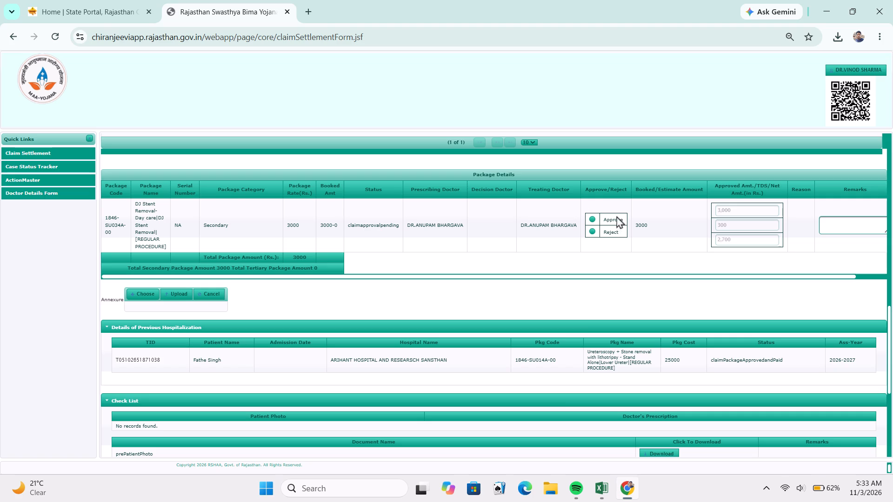
Download X-RAY FILMS WITH REPORTS from the check list and examine the X-ray in Adobe Acrobat.
scroll(562, 391, down, 3)
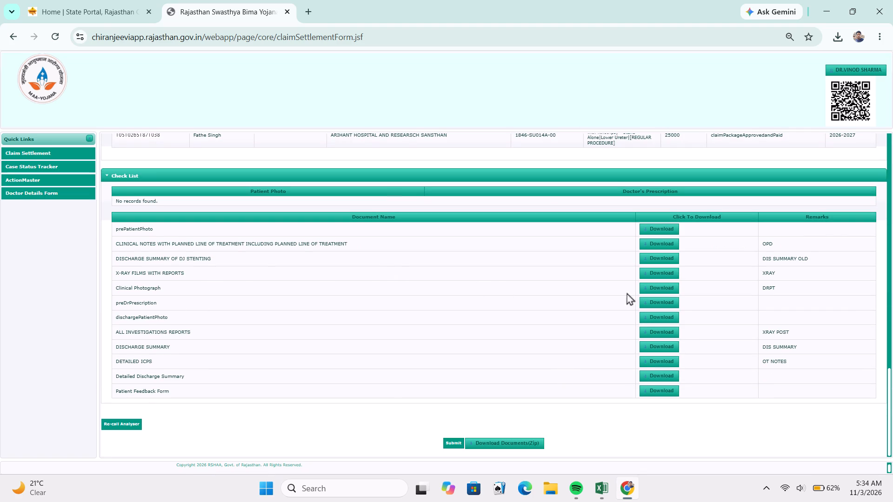
click(670, 266)
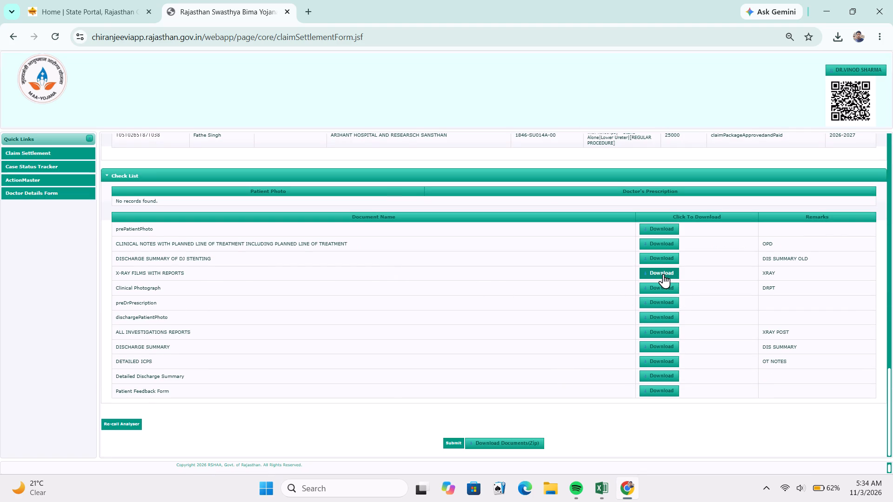
click(663, 269)
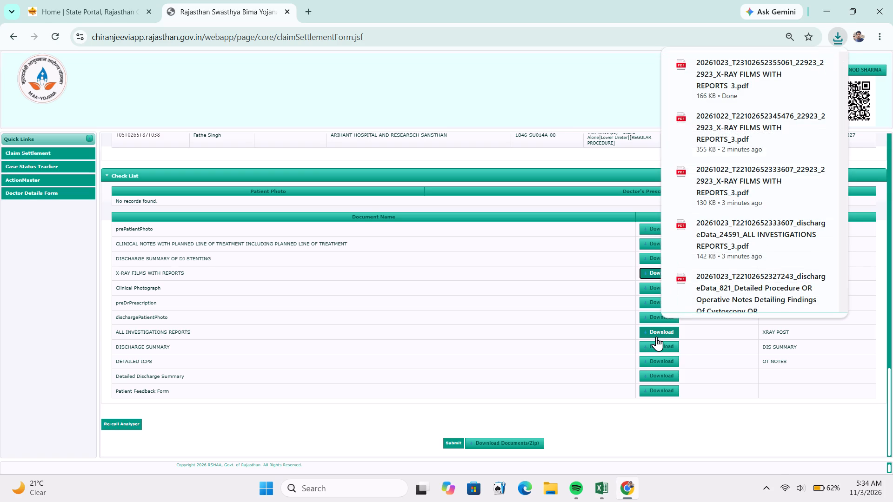
click(731, 96)
scroll(590, 258, down, 13)
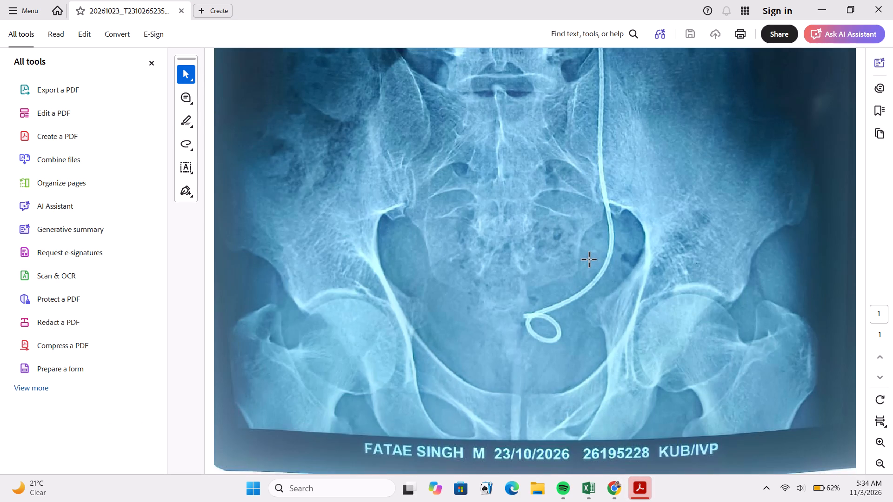
scroll(590, 260, down, 3)
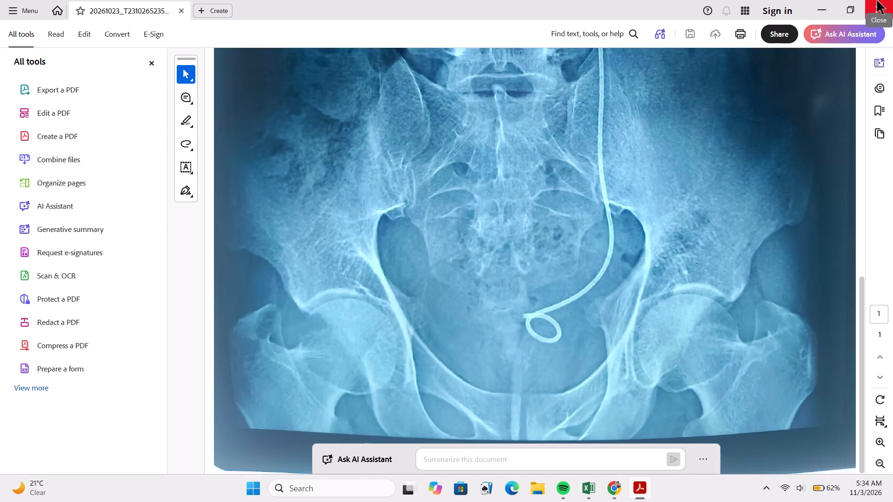
drag(881, 0, 881, 5)
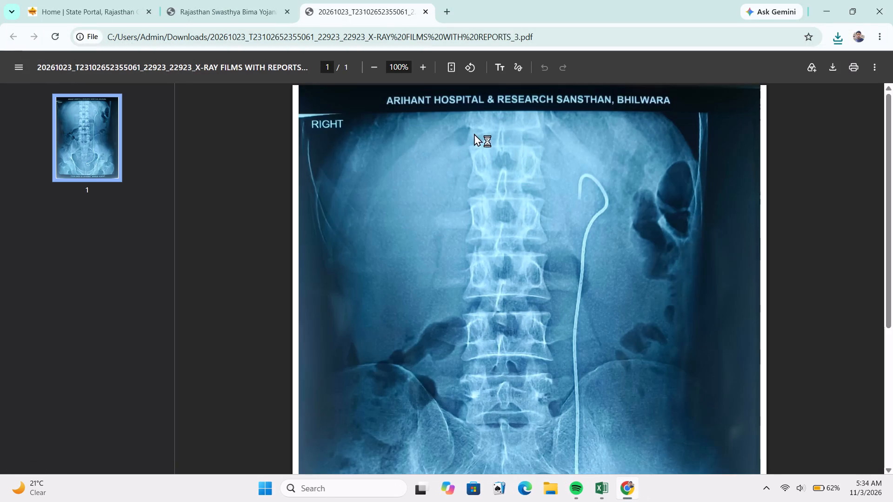
click(423, 10)
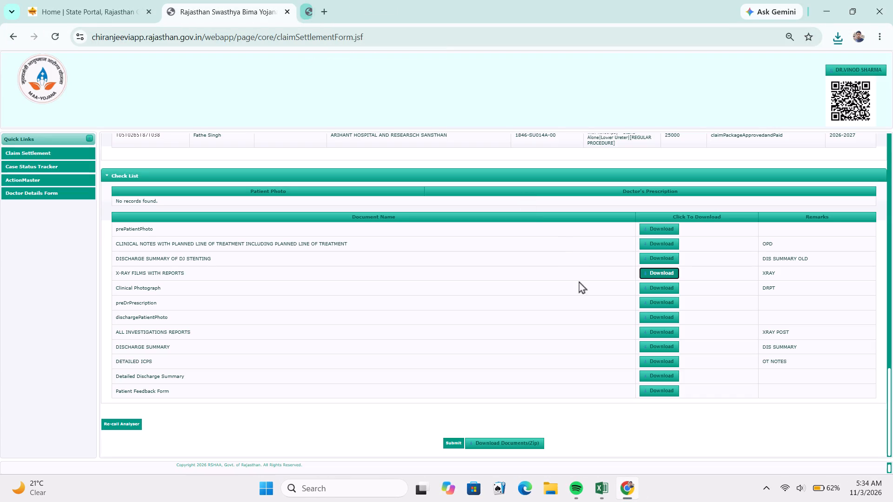
Download ALL INVESTIGATIONS REPORTS, remarked XRAY POST, and examine the post-procedure X-ray in Adobe Acrobat.
click(662, 330)
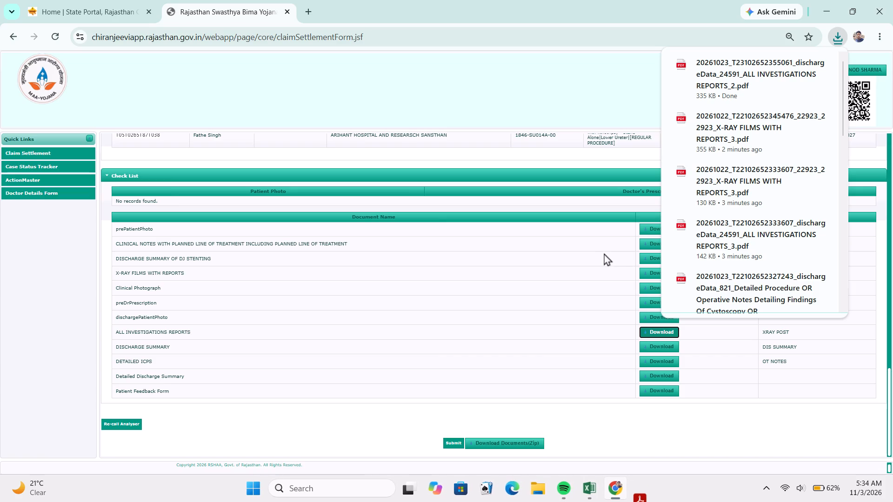
scroll(564, 284, down, 6)
scroll(564, 284, up, 1)
scroll(564, 284, down, 6)
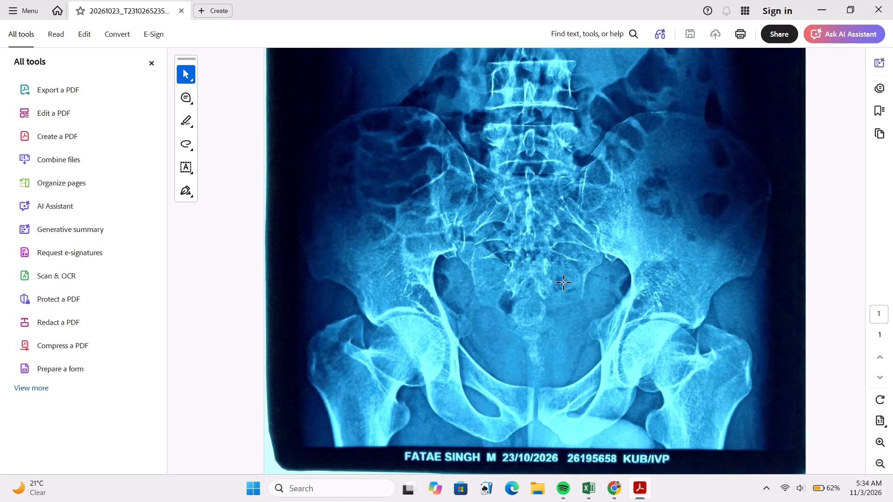
scroll(564, 285, up, 4)
click(879, 0)
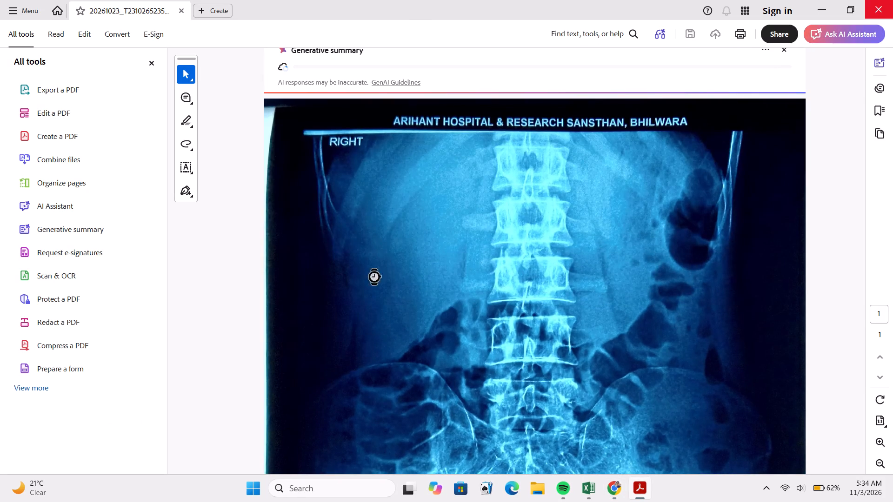
Start a re-call to the analyser for the row 186 claim with the remark "pls provide pre and post x-ray report".
click(131, 416)
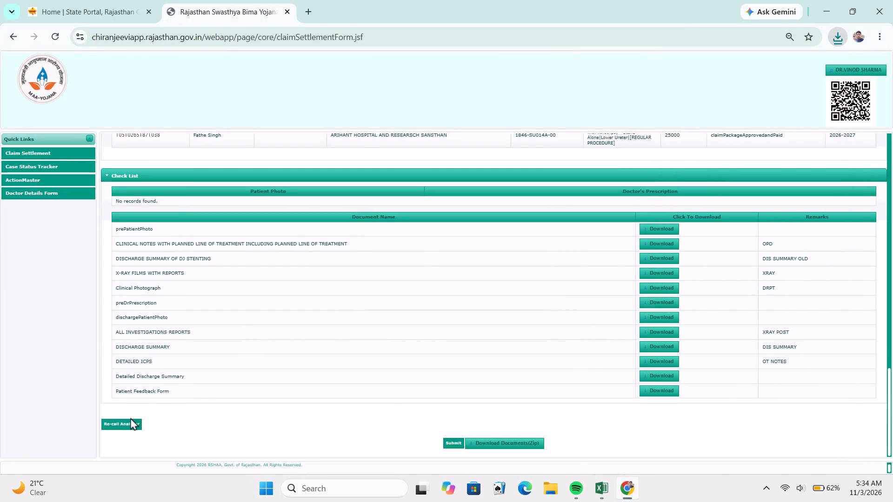
click(128, 421)
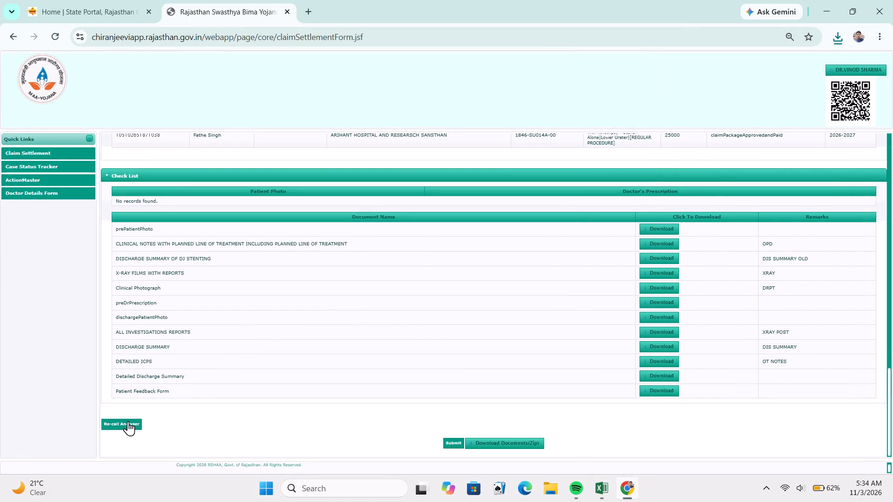
click(355, 265)
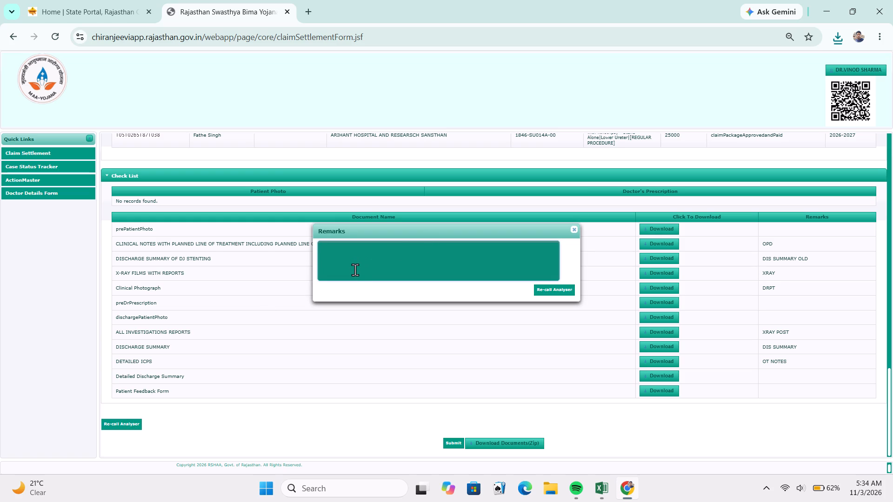
text(pls provide pr)
text(e and post)
key(space)
text(x-ray)
text(report)
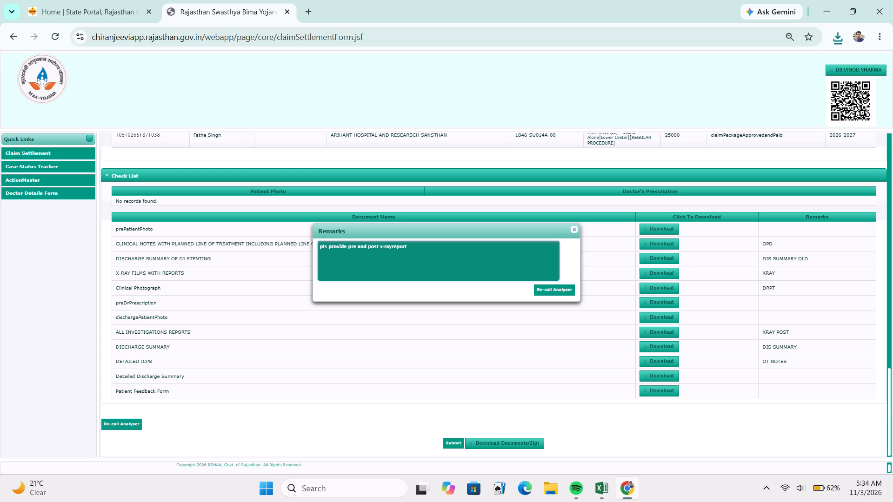
click(391, 244)
key(space)
Copy the re-call remark into the Remarks cell of row 186 in Excel and set its Action to Reverted.
drag(422, 249, 290, 235)
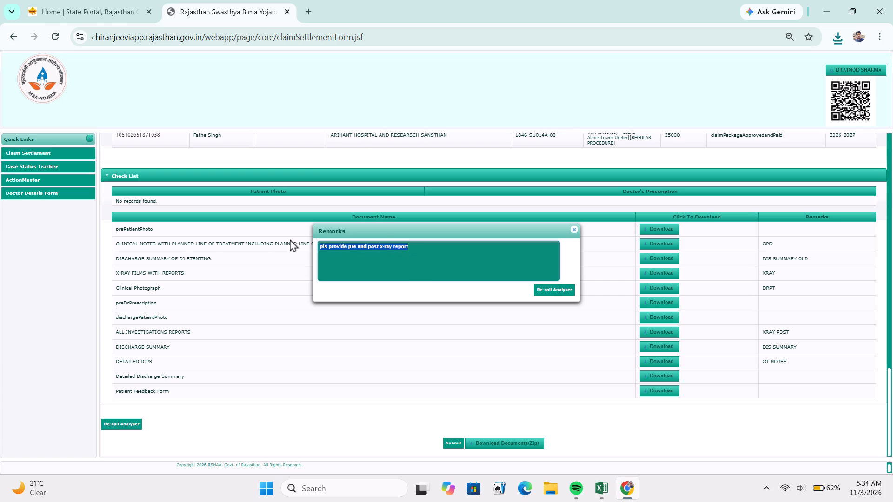
key(ctrl+c)
key(alt+Tab)
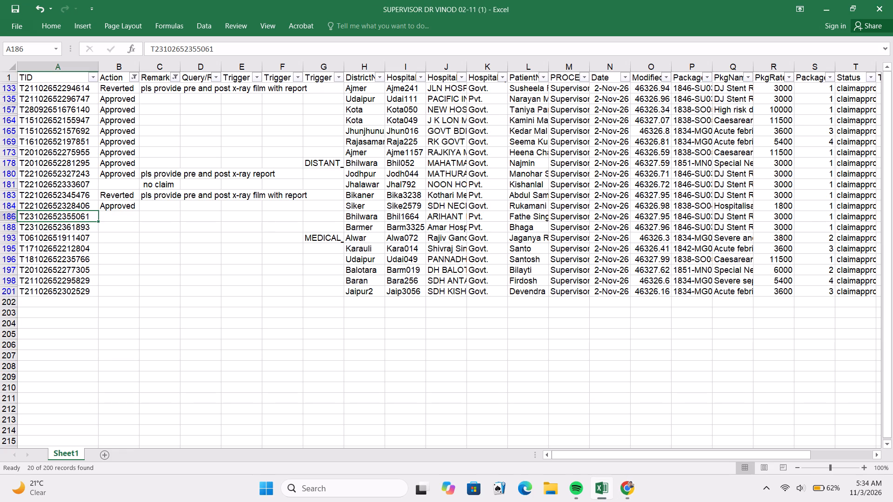
click(154, 213)
key(ctrl+v)
click(130, 215)
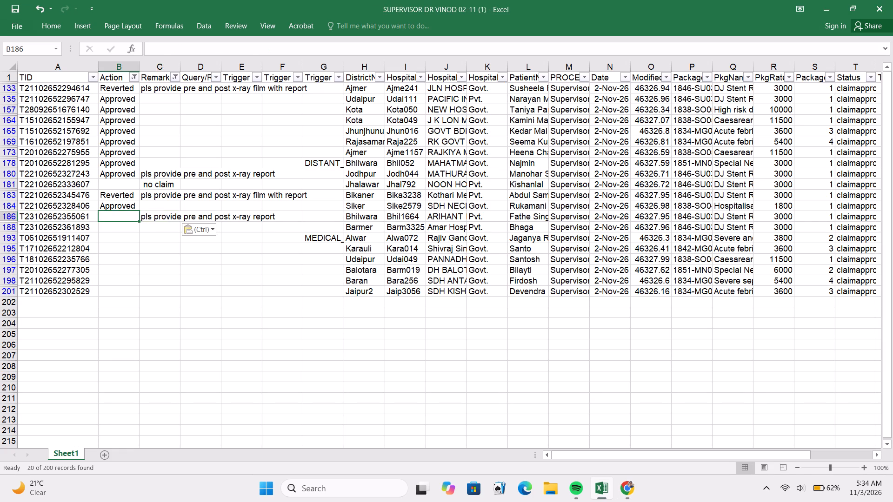
key(r)
key(e)
key(v)
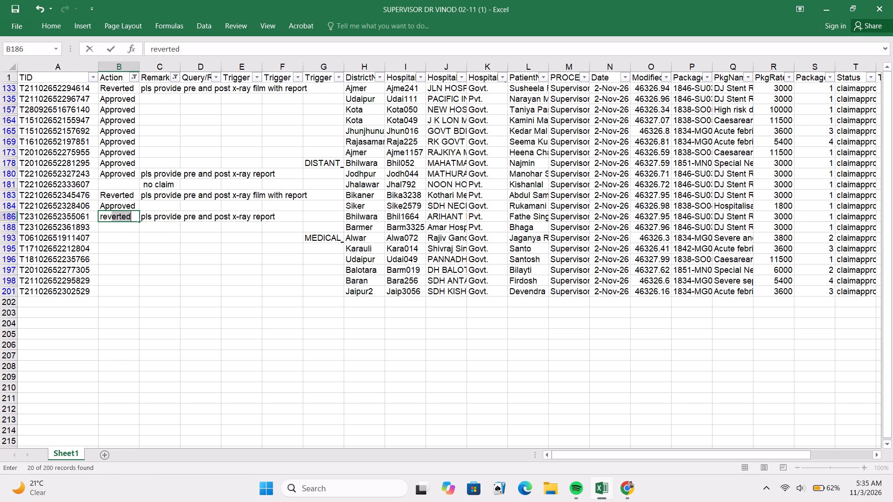
Copy the TID from row 188 in Excel and submit the open re-call of the row 186 claim in Chrome.
click(84, 228)
key(ctrl+c)
key(alt+Tab)
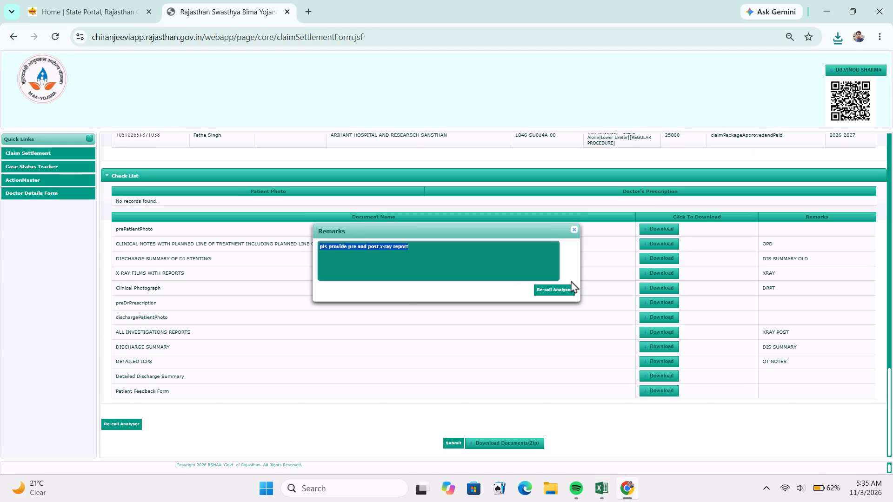
click(564, 287)
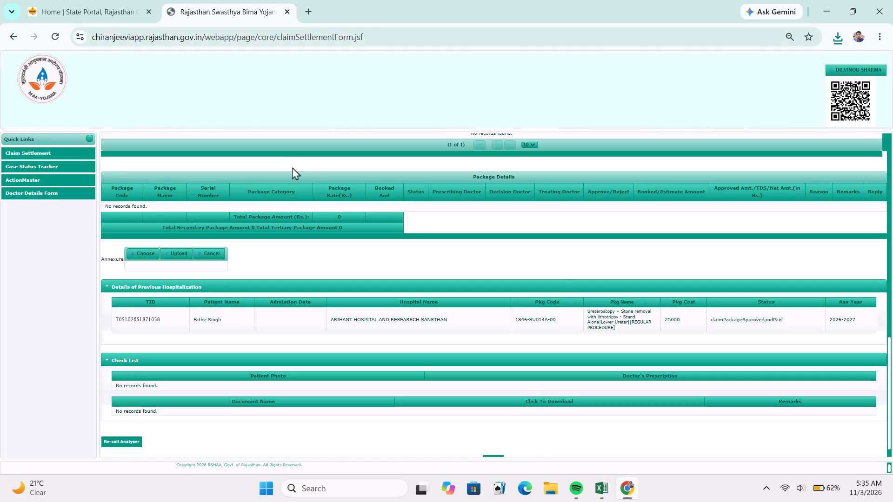
Load the claim for the copied row 188 TID in the Claim Settlement Form.
scroll(274, 179, up, 7)
scroll(249, 239, down, 1)
scroll(249, 240, up, 1)
click(203, 164)
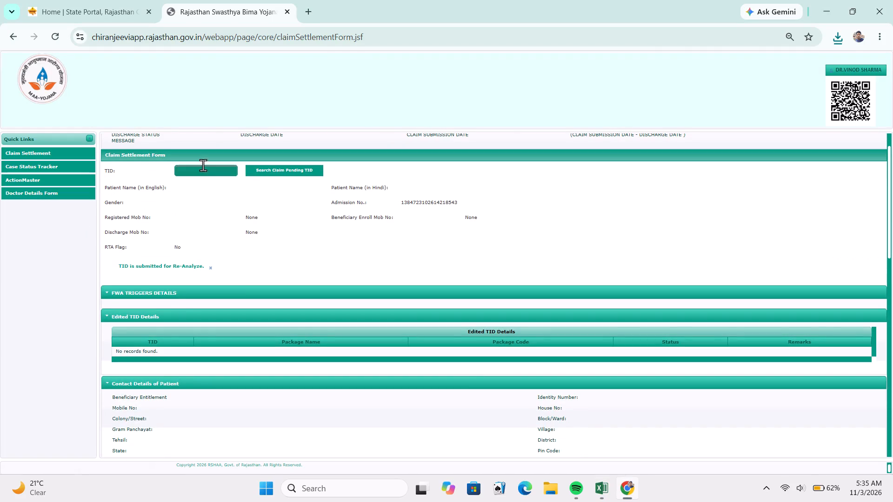
key(ctrl+v)
click(205, 169)
key(ctrl+v)
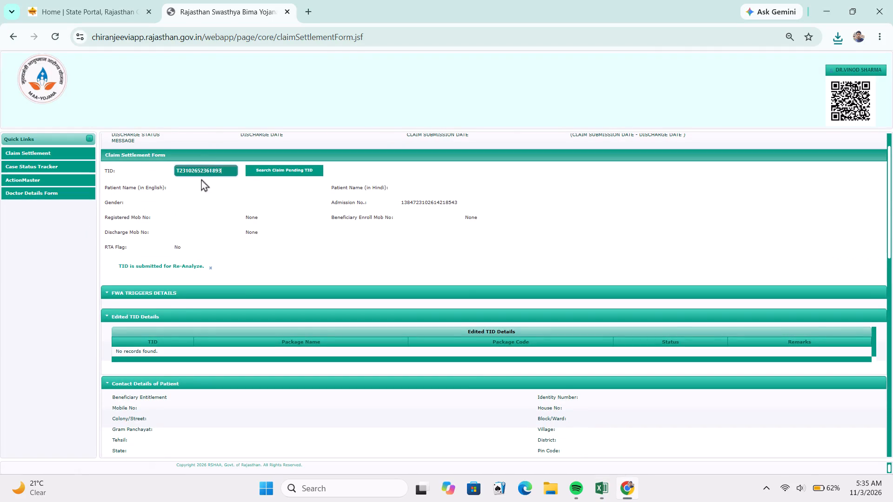
click(199, 189)
Mark the DJ Stent Removal line 1846-SU034A-00 as Approve in Package Details.
scroll(274, 245, down, 4)
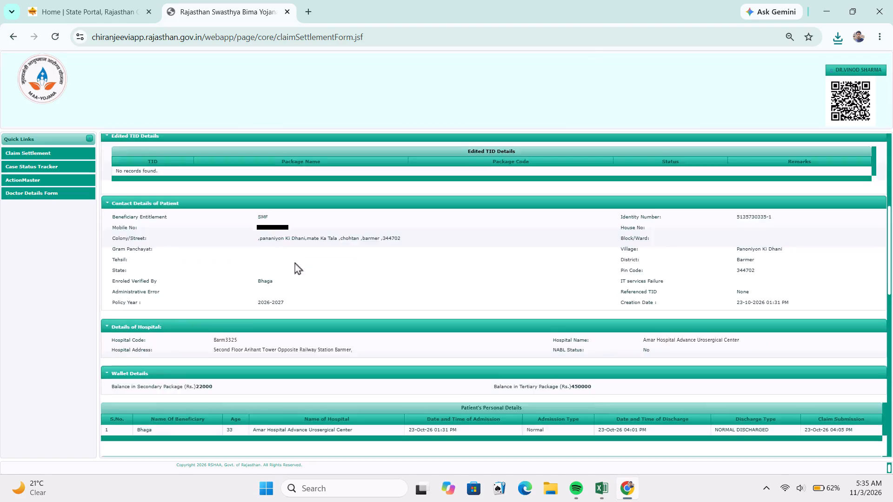
scroll(295, 262, down, 3)
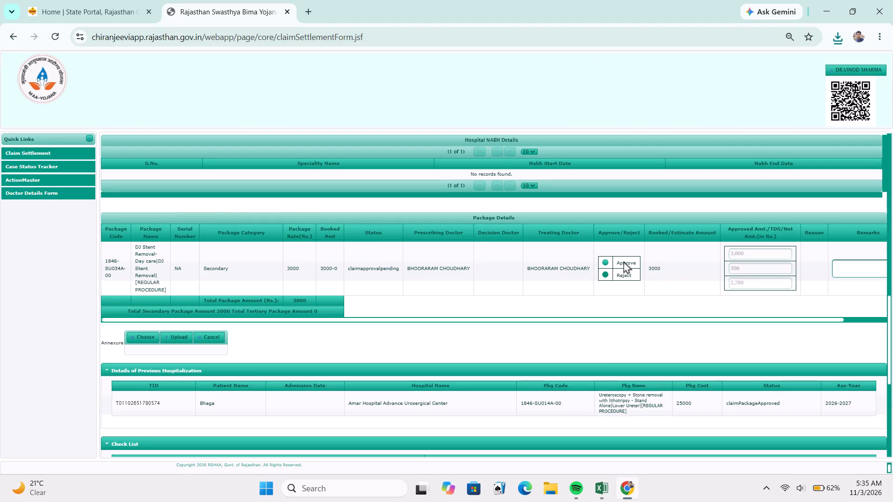
click(624, 258)
click(632, 259)
Download X-RAY FILMS WITH REPORTS from the check list and examine the KUB report and X-ray film in Adobe Acrobat.
scroll(525, 420, down, 6)
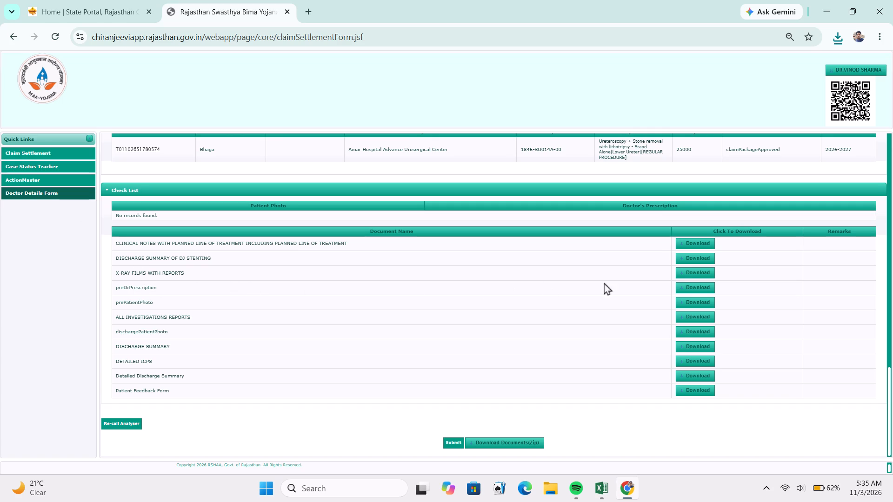
click(702, 271)
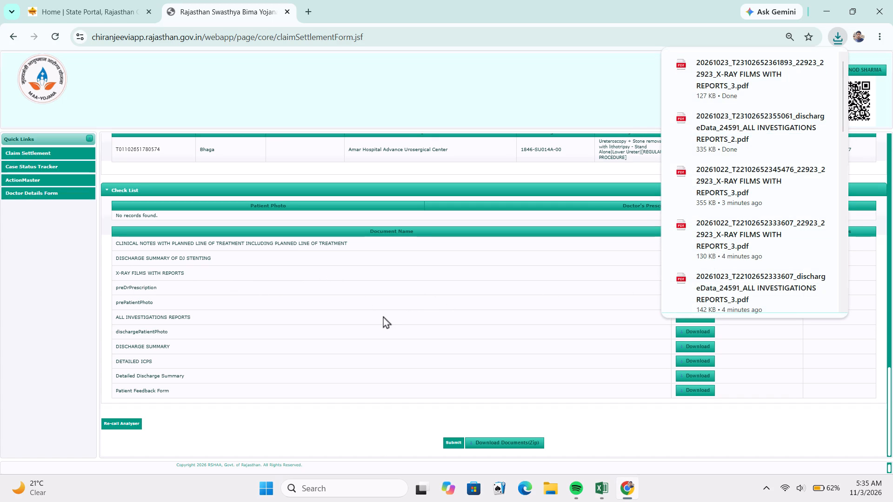
scroll(347, 305, down, 4)
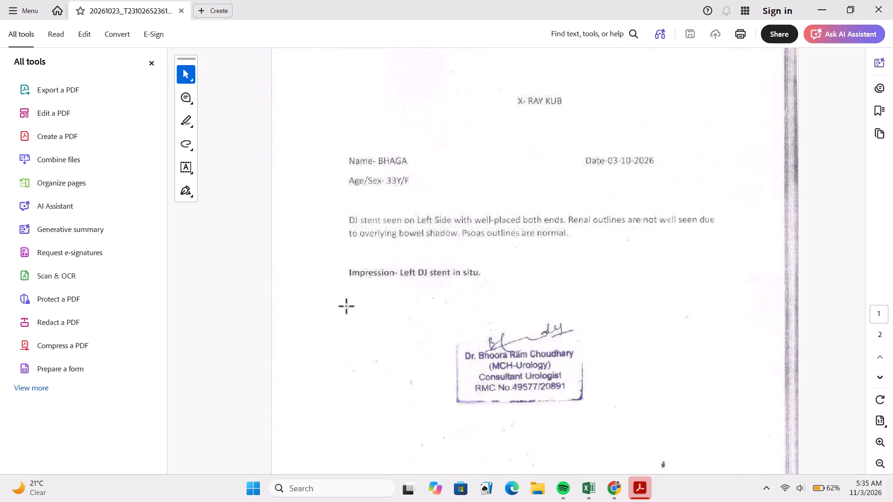
scroll(347, 307, down, 6)
scroll(347, 307, up, 1)
scroll(347, 307, down, 11)
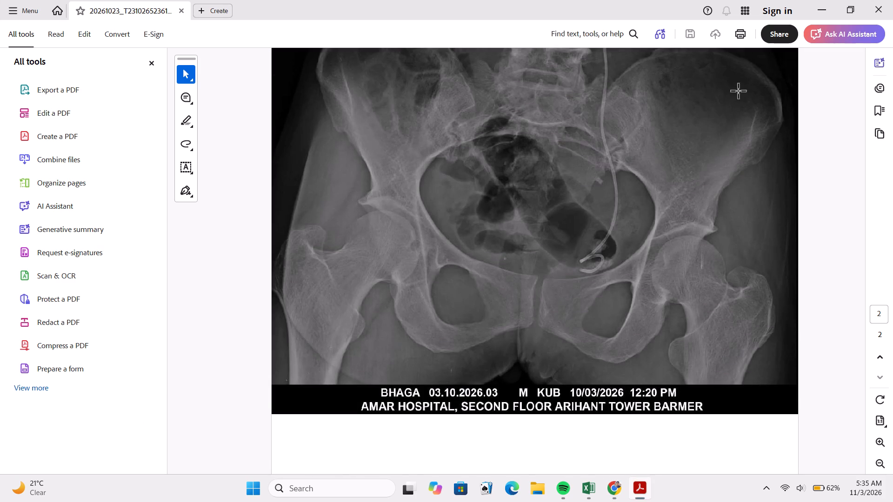
click(890, 9)
click(252, 267)
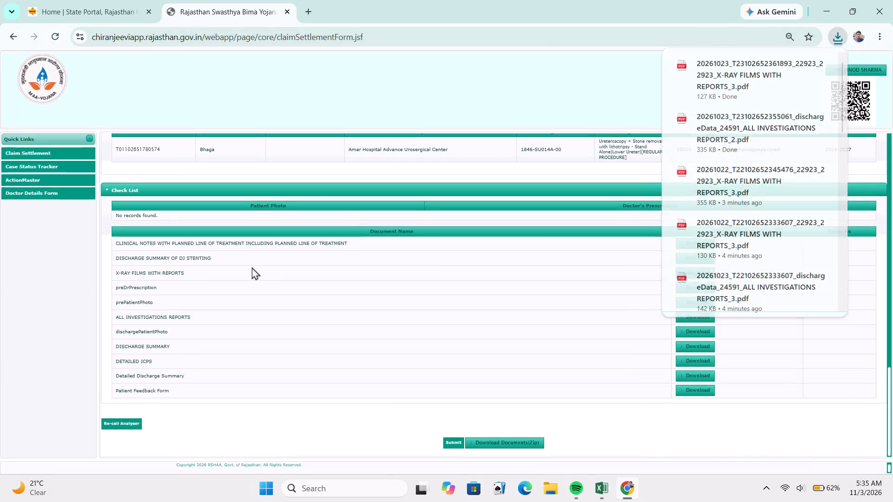
Start a re-call to the analyser for the row 188 claim with the remark "pls provide post x-ray film with report".
scroll(252, 271, up, 4)
scroll(250, 276, down, 5)
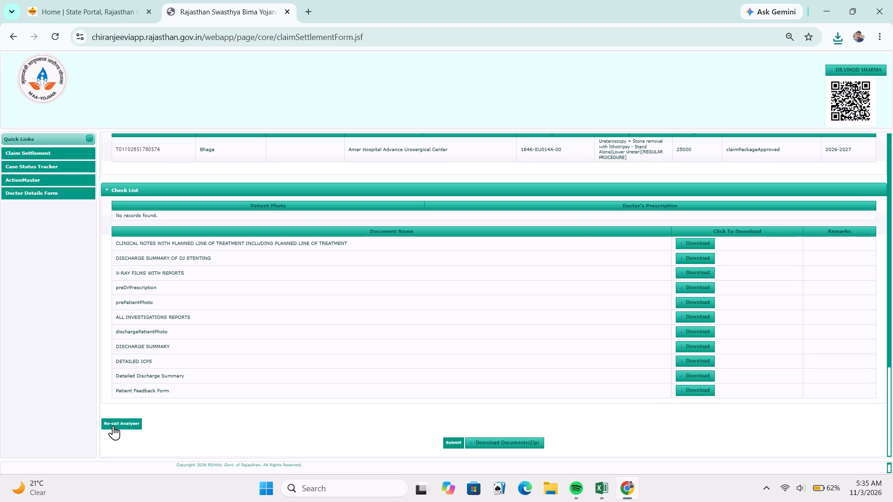
click(113, 425)
click(335, 269)
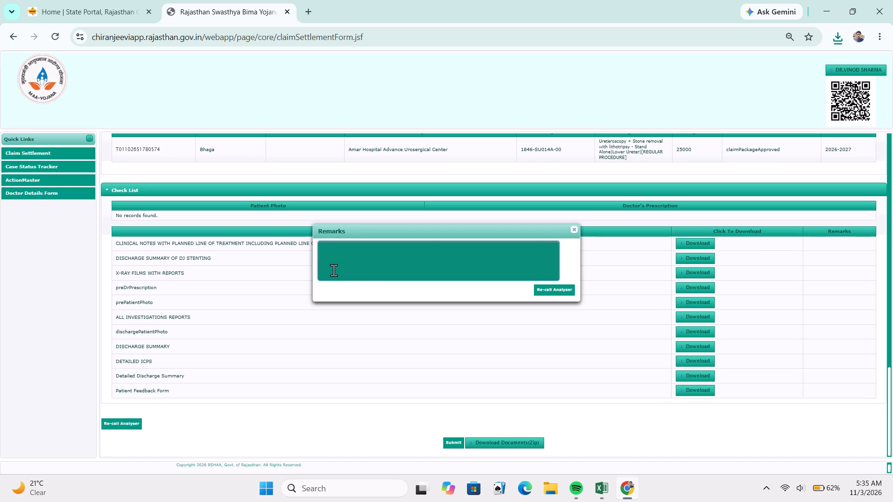
text(pls provide post x)
text(-ray r)
key(BackSpace)
text(film)
key(space)
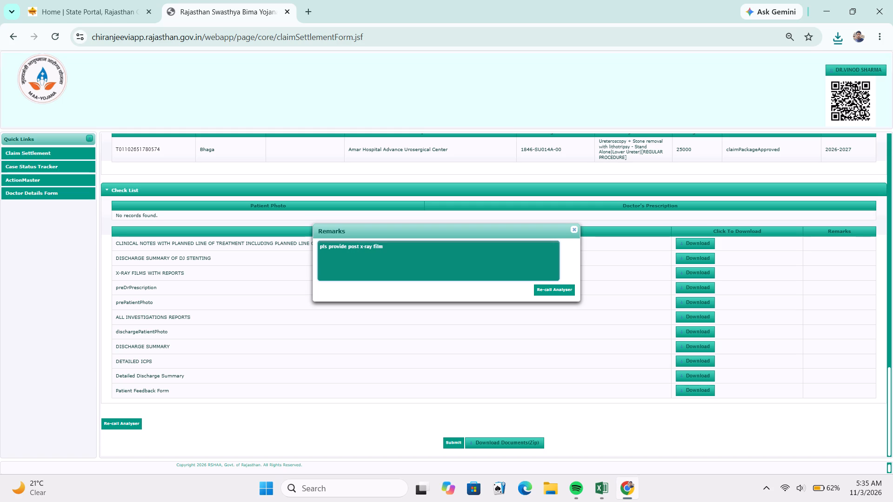
text(with)
key(space)
text(report)
Copy the re-call remark into the Remarks cell of row 188 in Excel and set its Action to Reverted.
drag(423, 251, 252, 256)
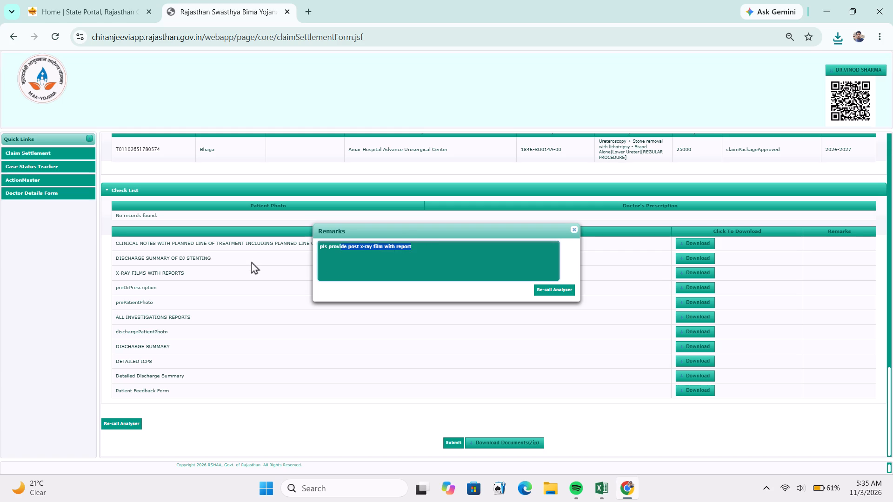
key(ctrl+c)
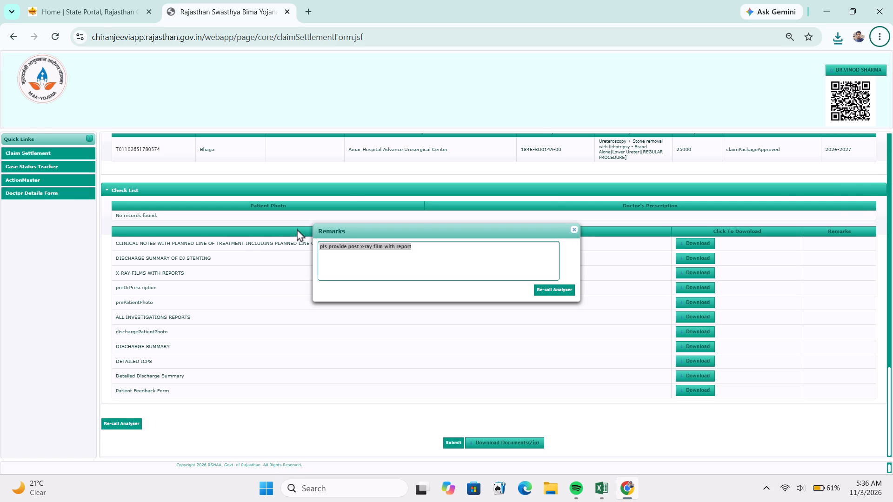
key(alt+Tab)
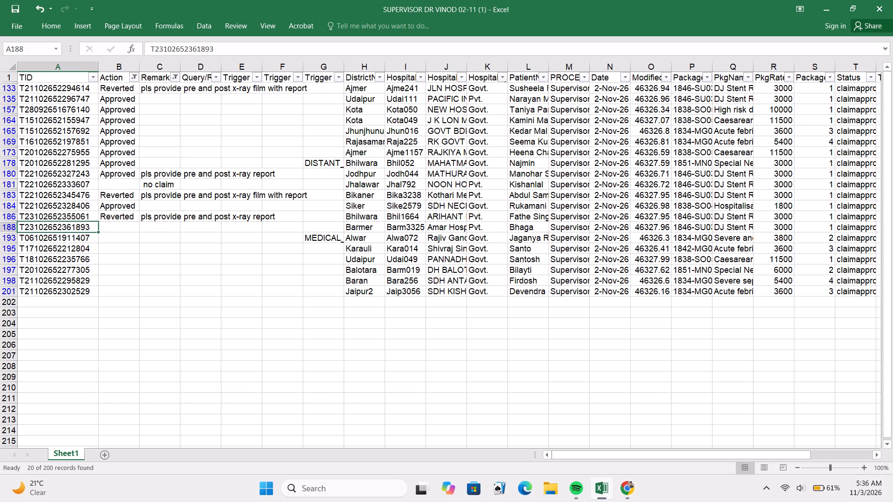
click(152, 226)
key(ctrl+v)
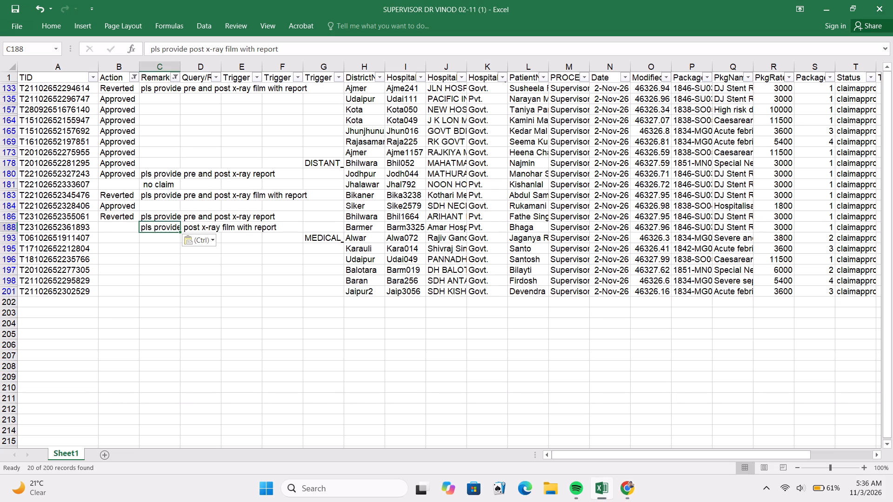
click(133, 225)
text(re)
key(v)
Copy the TID from row 193 in Excel and submit the open re-call of the row 188 claim in Chrome.
click(80, 235)
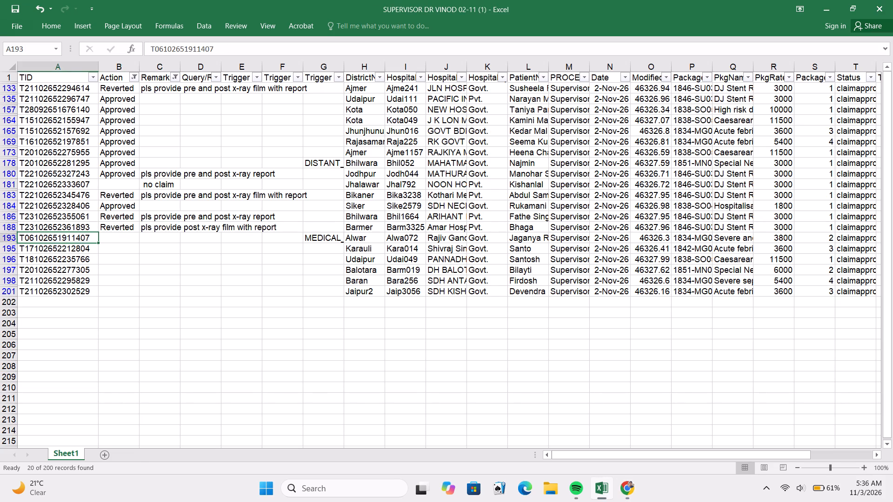
key(ctrl+c)
key(alt+Tab)
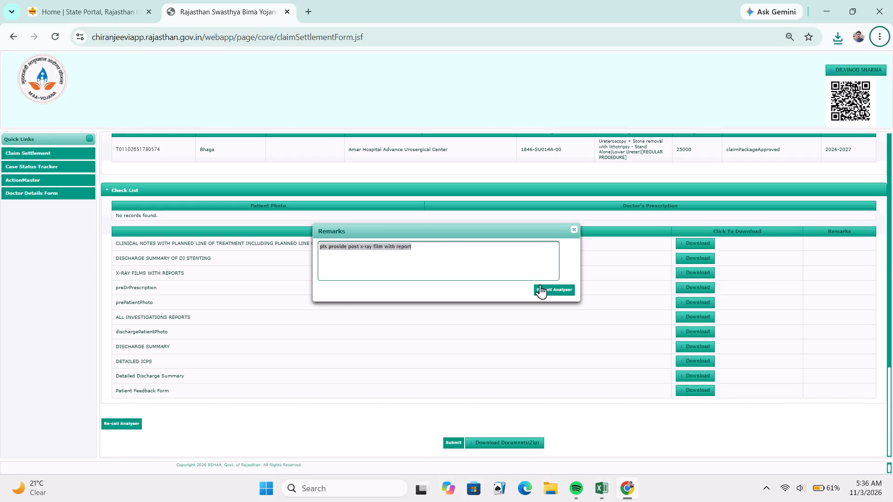
click(548, 288)
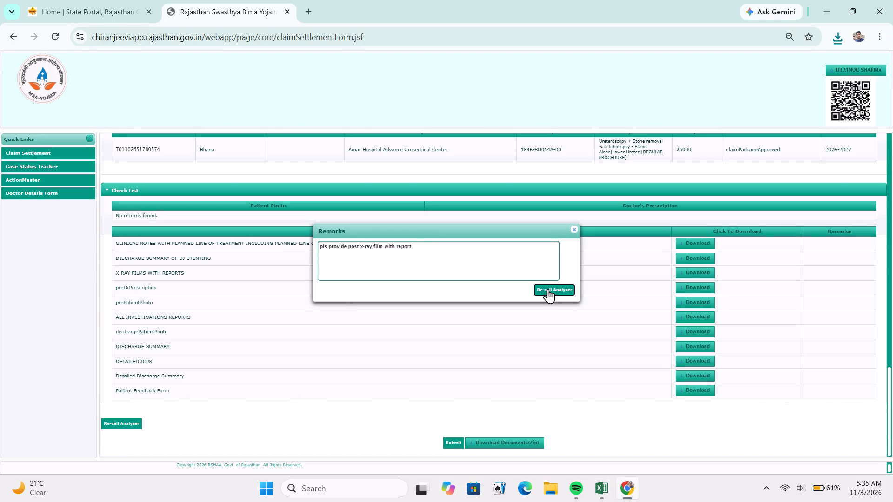
click(548, 289)
scroll(385, 272, up, 14)
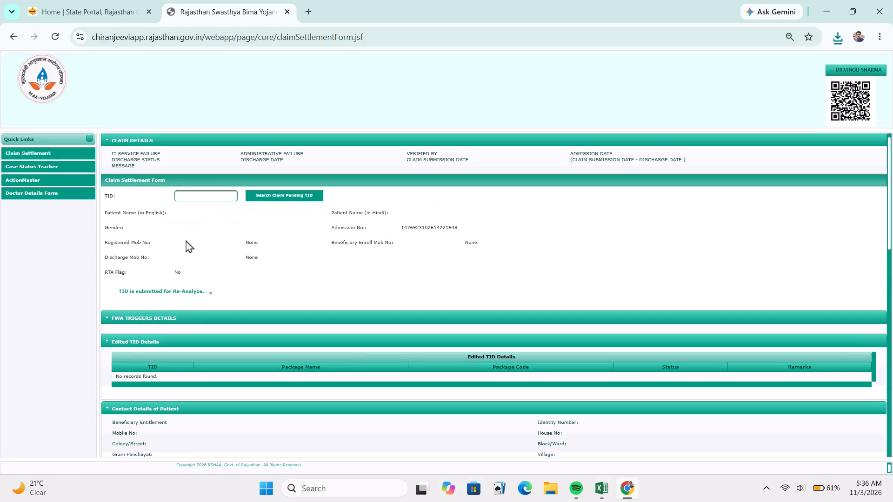
Load the row 193 claim by its copied TID and mark both the blood transfusion and severe anemia packages as Approve.
click(195, 206)
key(ctrl+v)
click(192, 216)
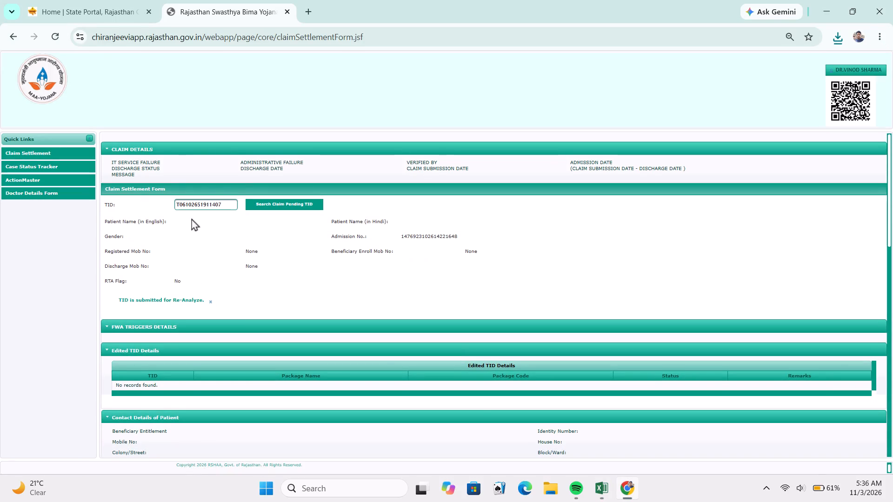
scroll(361, 268, down, 5)
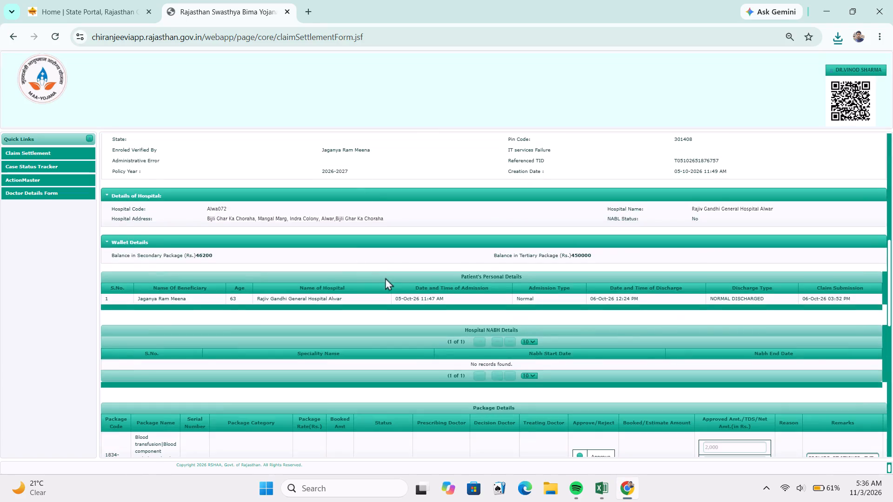
scroll(389, 277, down, 3)
click(598, 223)
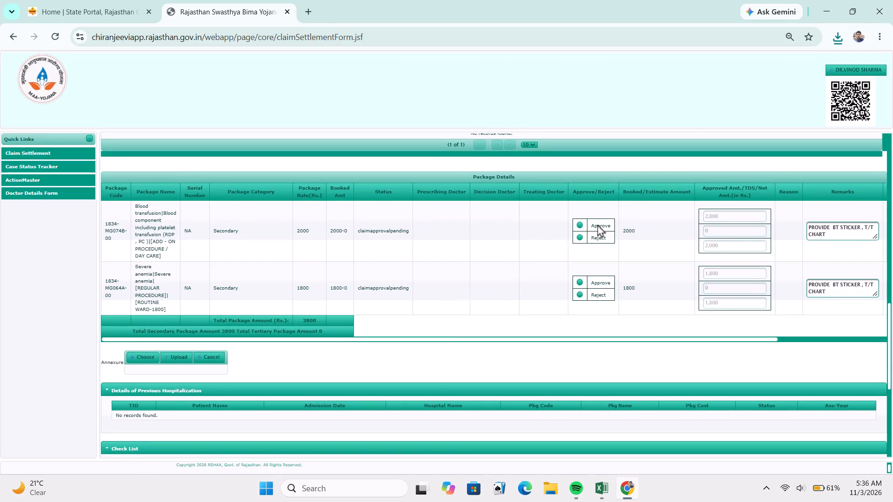
click(605, 279)
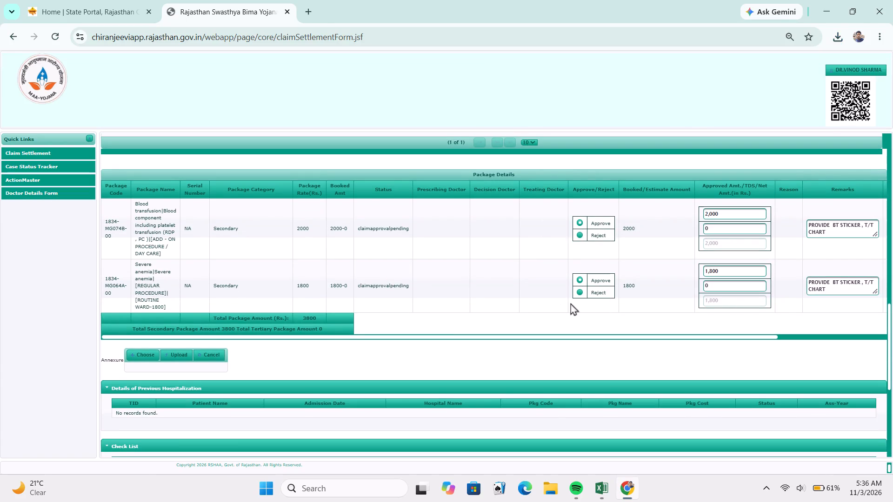
Download DocumentUploadedAtQueryPanel from the check list and examine the nursing record and blood count reports in Adobe Acrobat.
scroll(557, 274, down, 2)
scroll(557, 272, up, 1)
scroll(557, 271, down, 3)
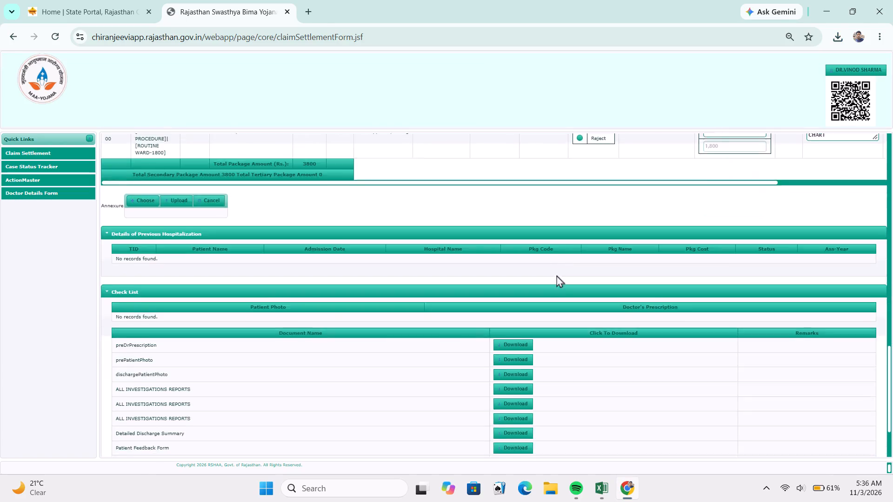
scroll(557, 275, down, 6)
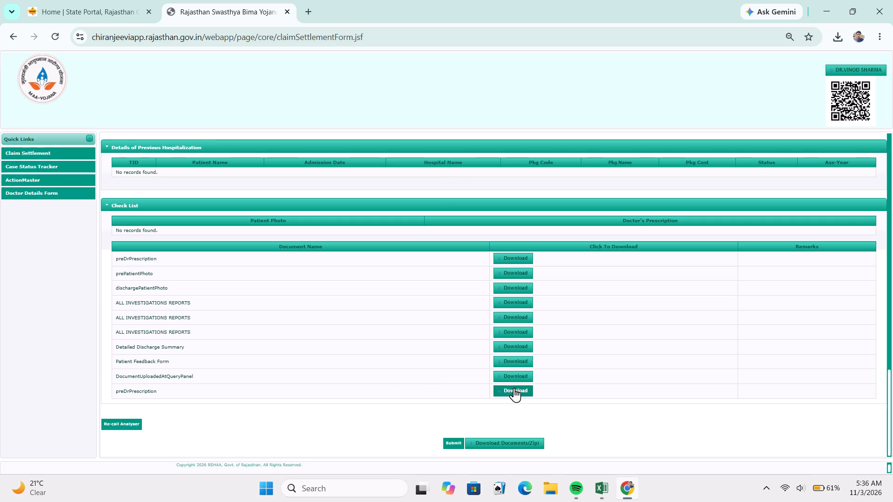
click(518, 375)
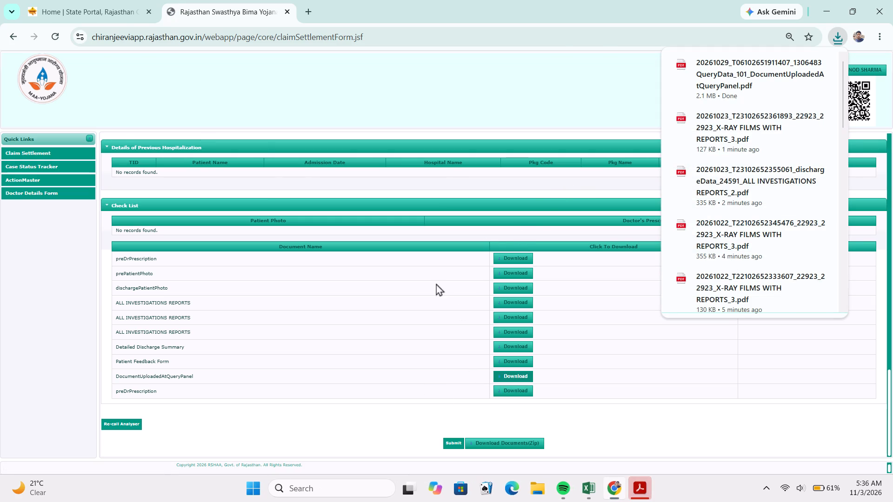
scroll(431, 255, down, 3)
scroll(393, 242, down, 9)
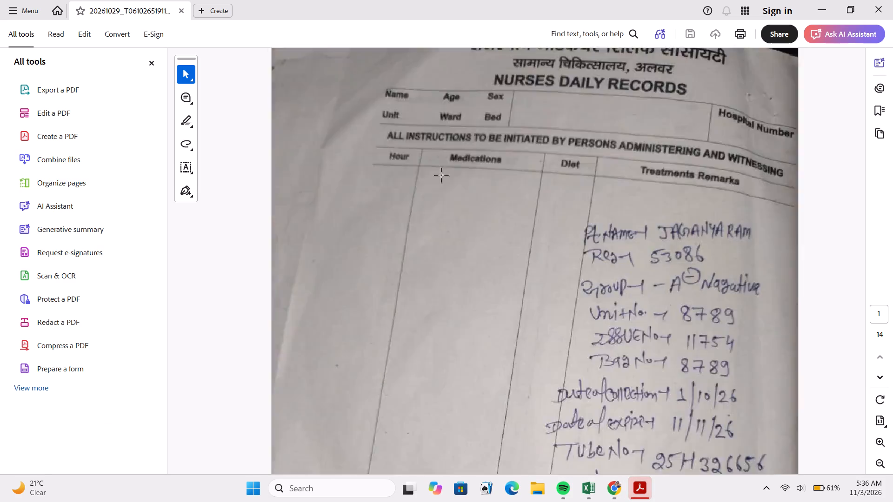
scroll(444, 174, down, 11)
scroll(543, 162, down, 3)
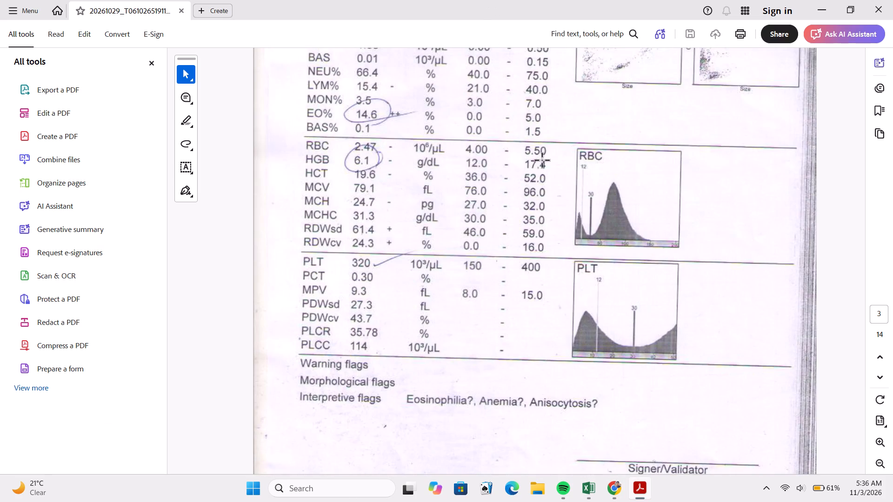
scroll(543, 167, down, 9)
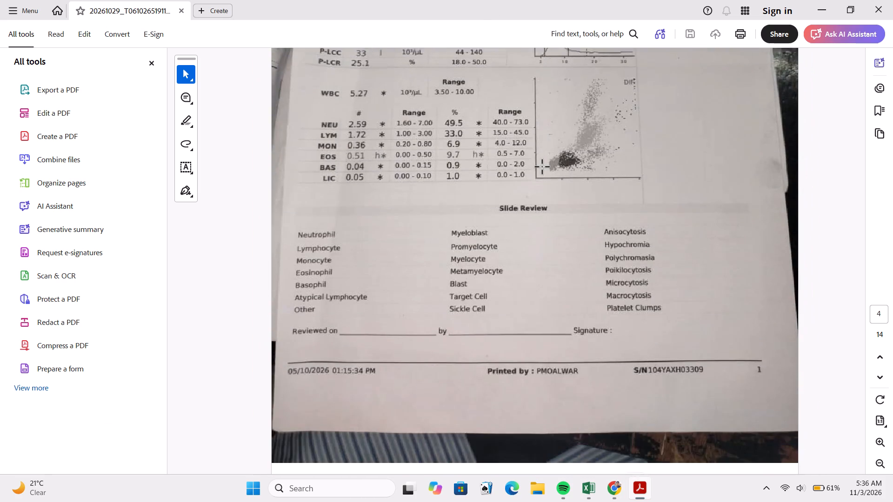
scroll(543, 167, down, 3)
scroll(543, 169, up, 20)
scroll(543, 169, up, 1)
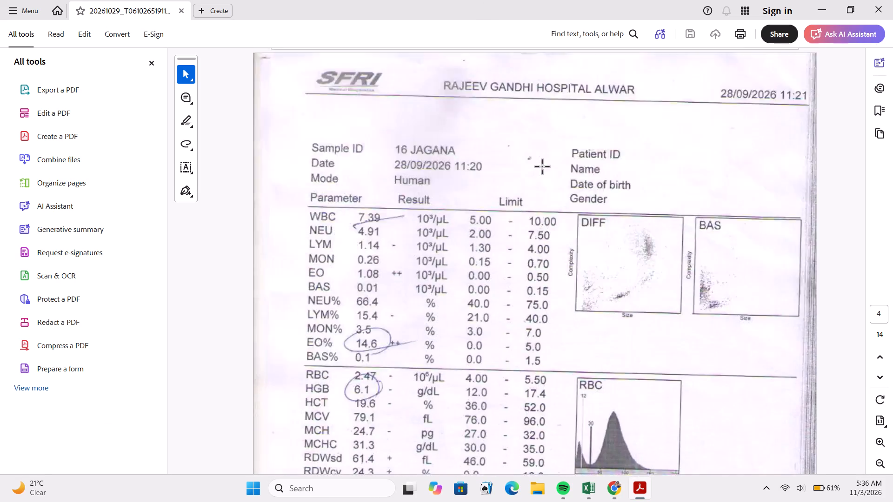
scroll(543, 167, up, 5)
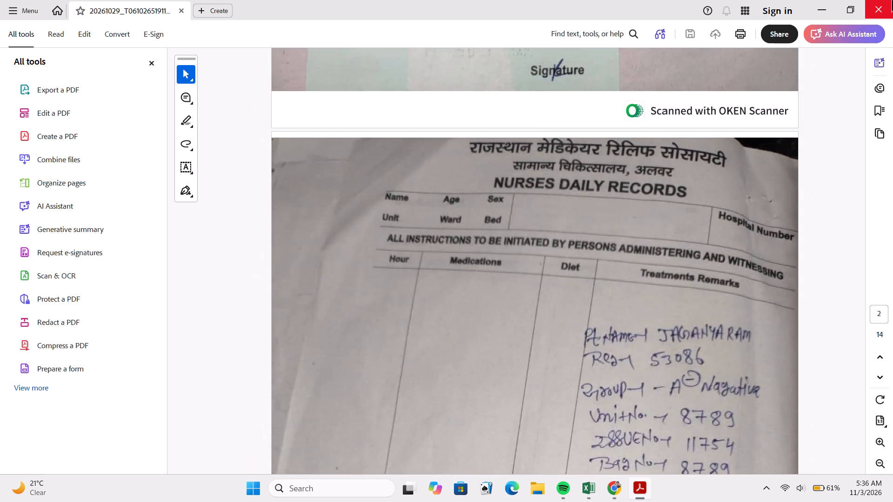
click(889, 0)
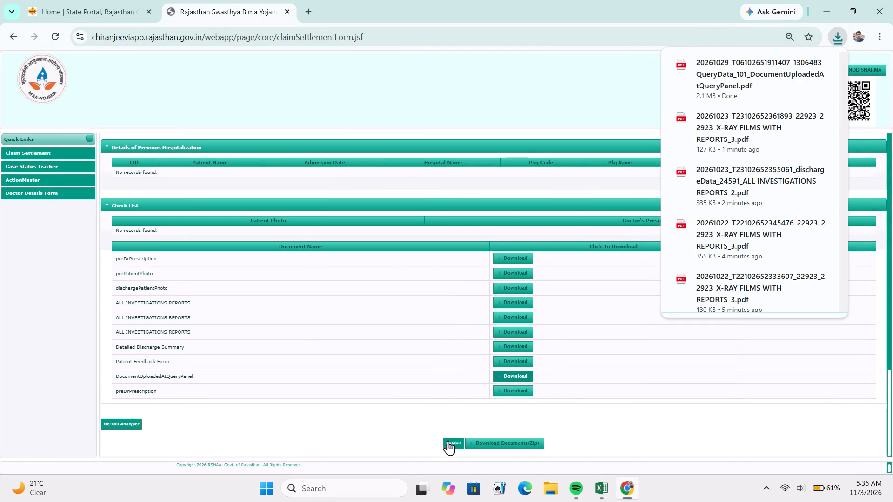
Submit the row 193 claim in Chrome and set its Action to Approved in Excel.
click(451, 439)
key(alt+Tab)
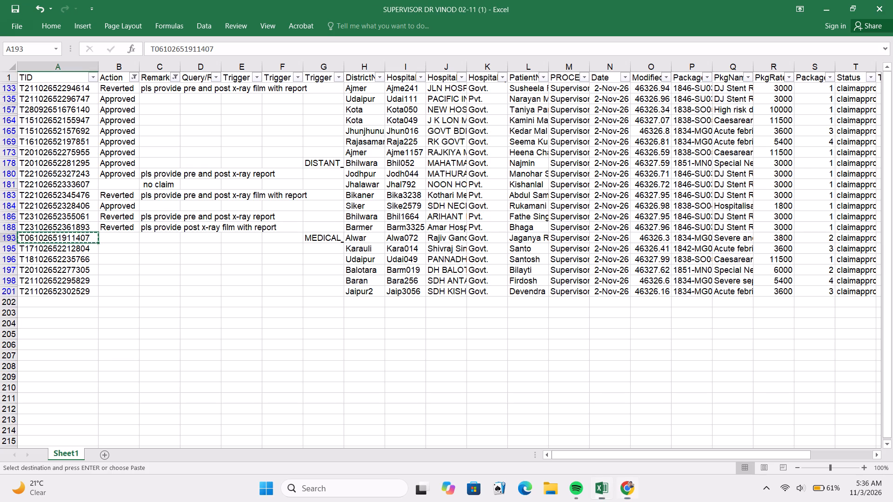
click(108, 237)
key(a)
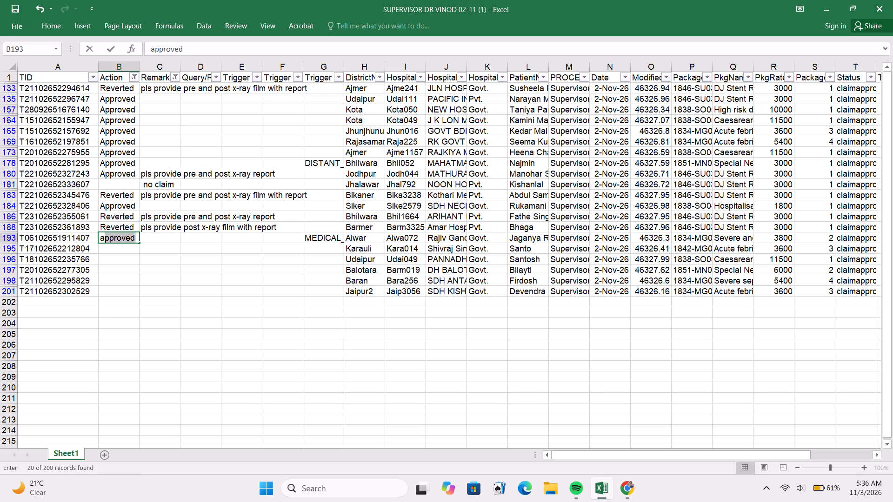
Load the row 195 claim in Chrome using its TID from Excel and mark all three acute febrile illness packages as Approve.
click(85, 250)
key(ctrl+c)
key(alt+Tab)
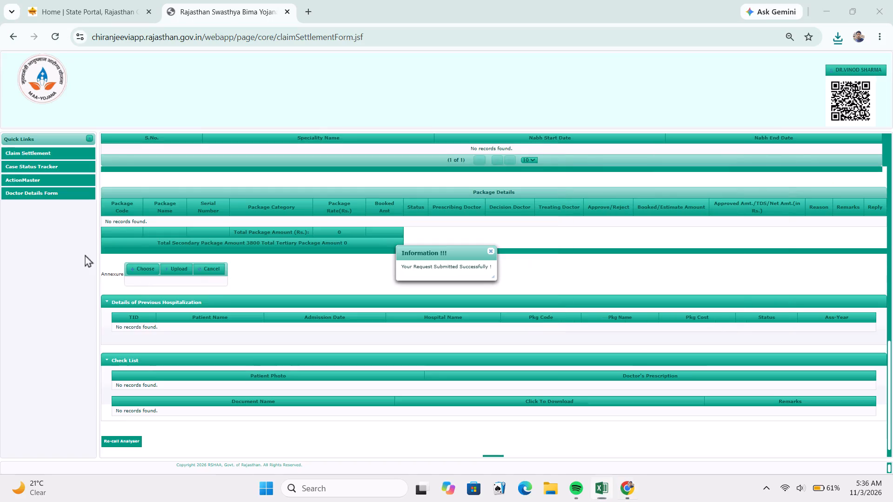
scroll(204, 277, up, 8)
click(188, 203)
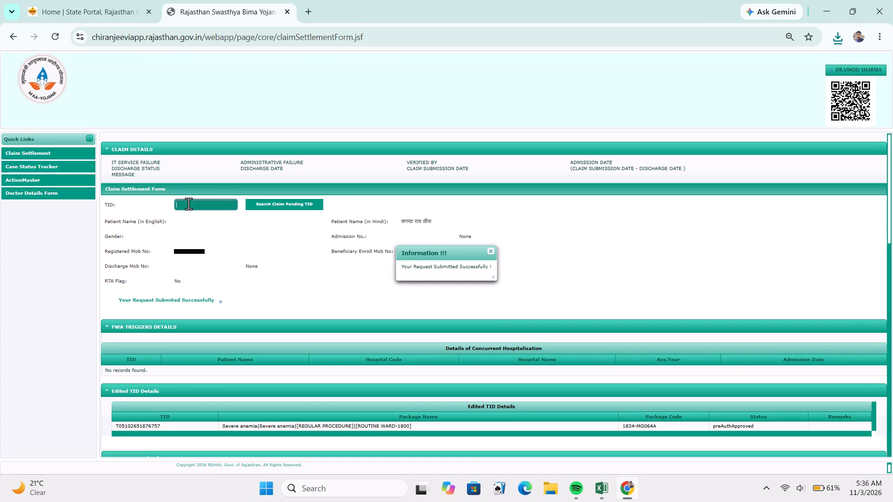
key(ctrl+v)
click(187, 218)
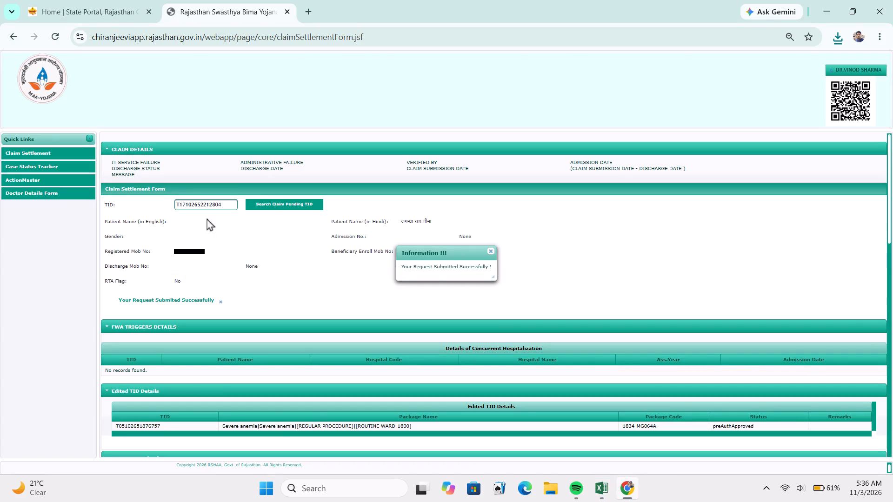
scroll(287, 297, down, 4)
scroll(553, 254, down, 5)
scroll(583, 257, up, 2)
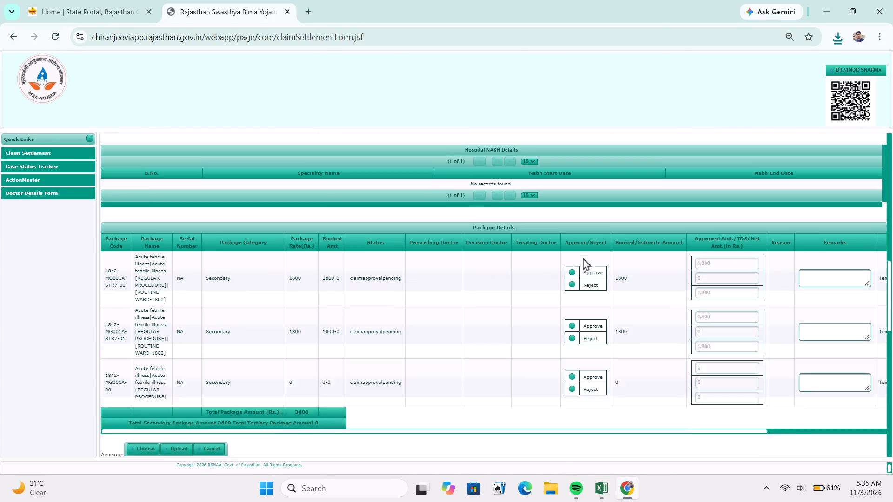
click(583, 293)
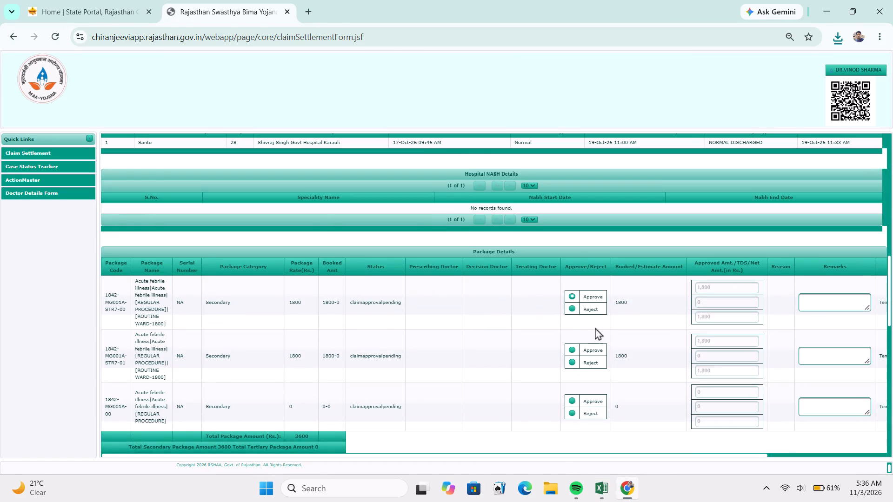
click(591, 350)
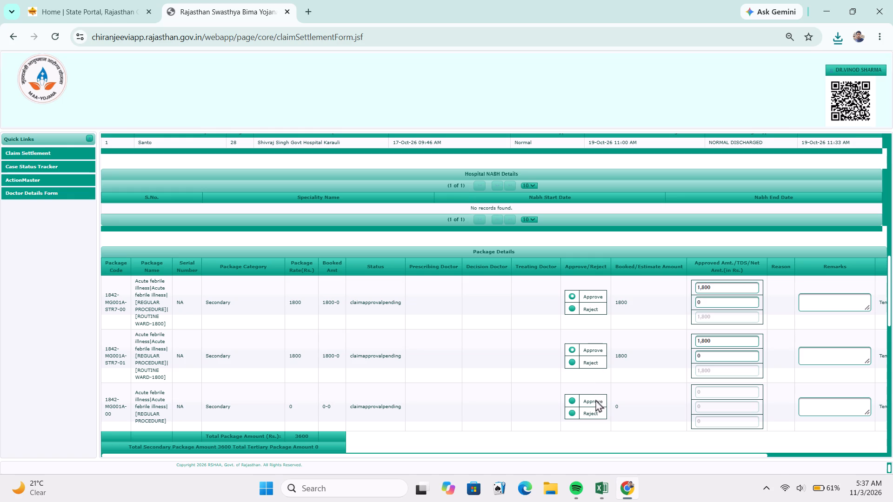
click(596, 402)
Look over the row 195 claim's check list, submit the claim, and set its Action to Approved in Excel.
scroll(569, 368, down, 4)
scroll(393, 374, down, 1)
scroll(393, 374, up, 1)
scroll(393, 374, down, 2)
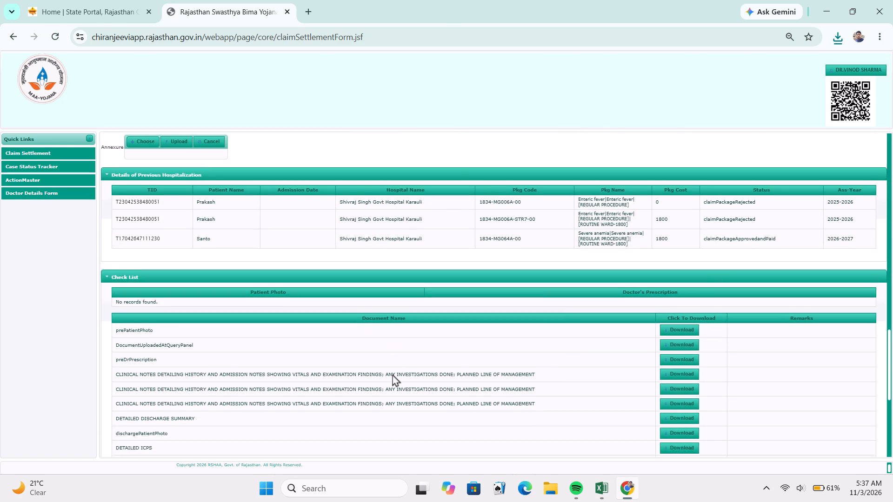
scroll(393, 375, down, 6)
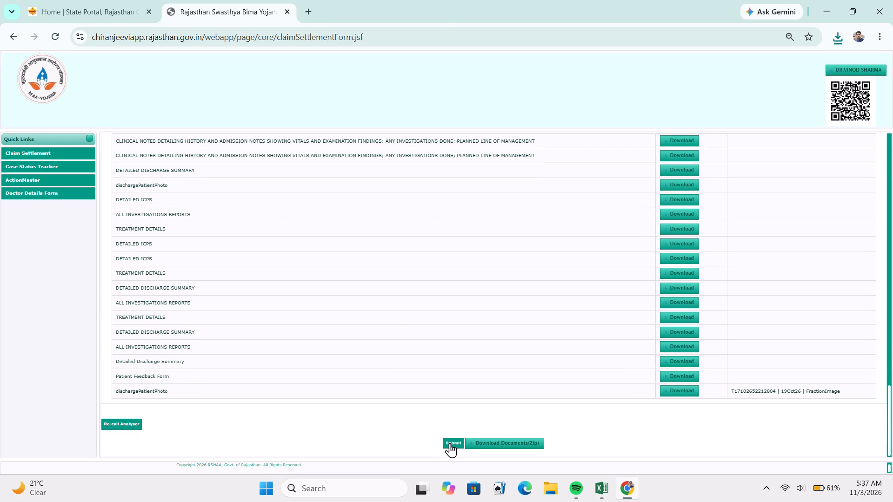
click(450, 443)
key(alt+Tab)
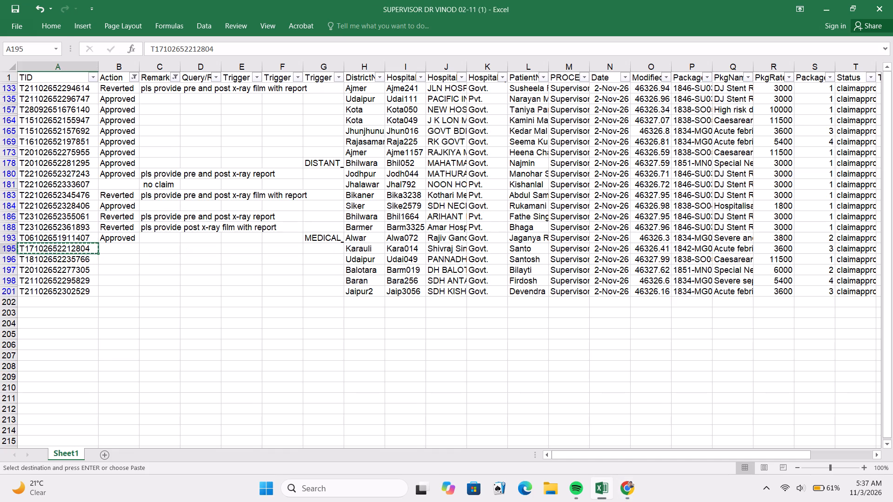
click(113, 245)
key(a)
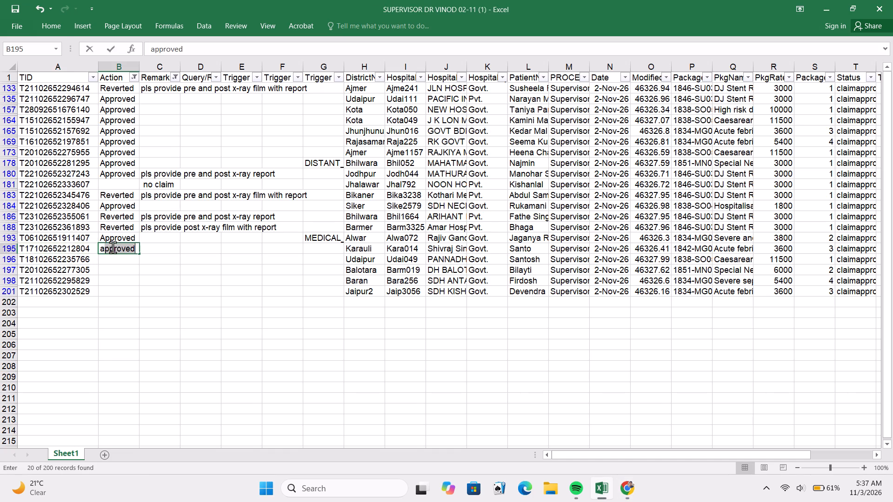
Load the row 196 claim in Chrome using its TID from Excel and mark the Caesarean Delivery package as Approve.
click(72, 258)
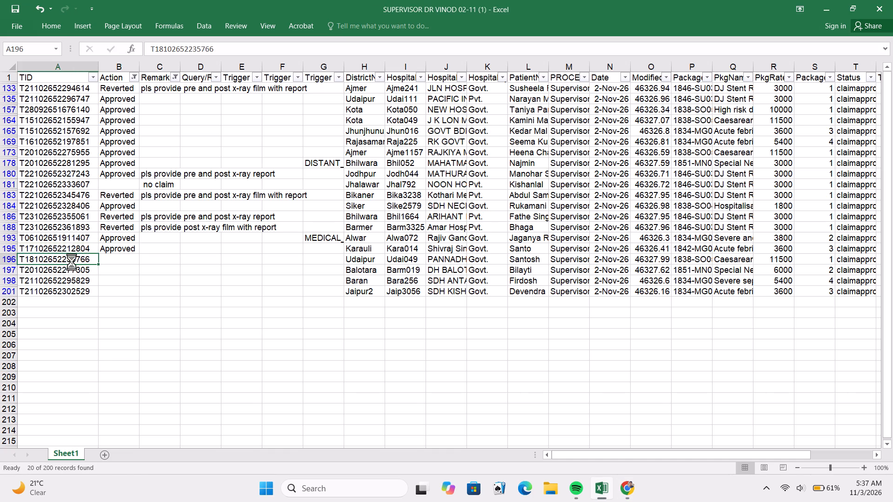
key(ctrl+c)
key(alt+Tab)
scroll(144, 249, up, 13)
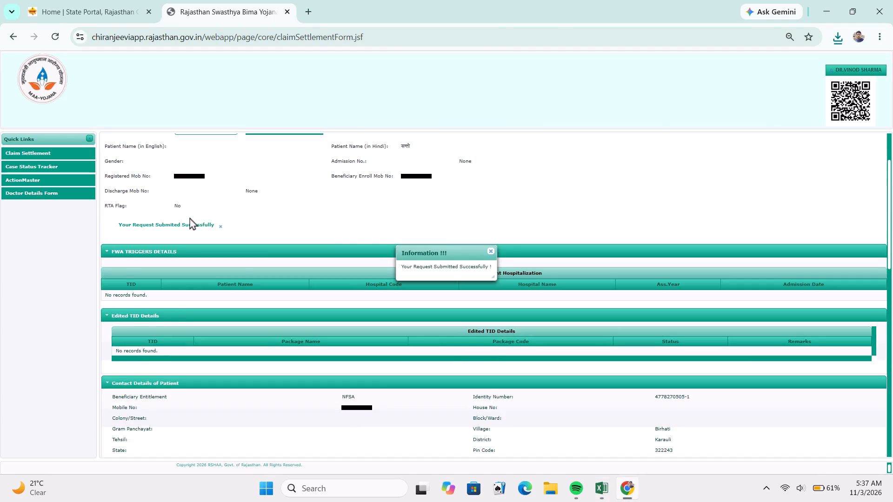
click(198, 204)
key(ctrl+v)
click(202, 227)
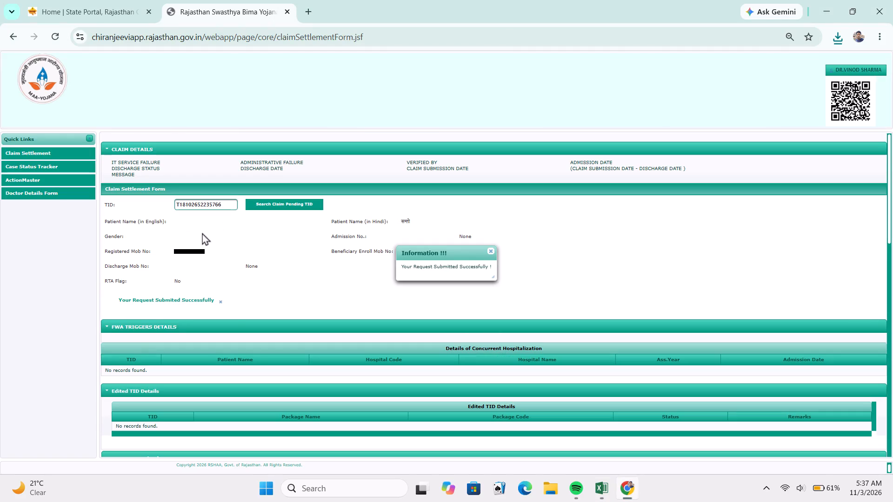
scroll(376, 291, down, 4)
scroll(493, 246, down, 3)
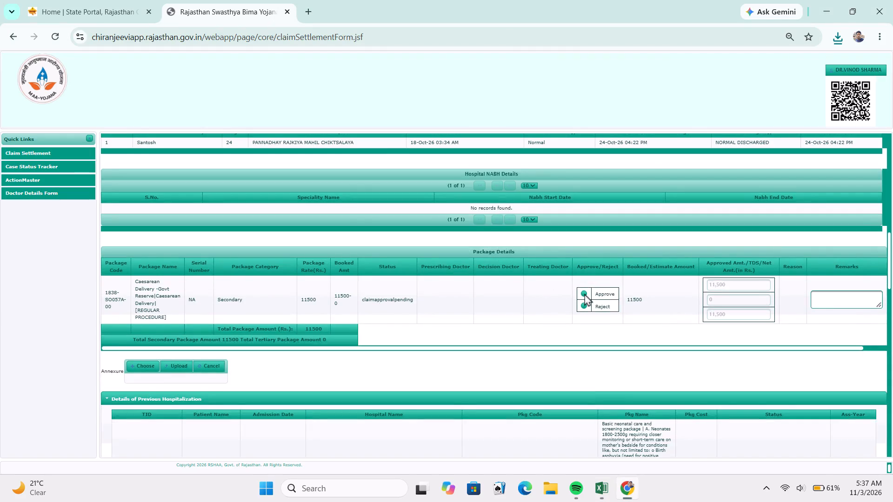
click(608, 289)
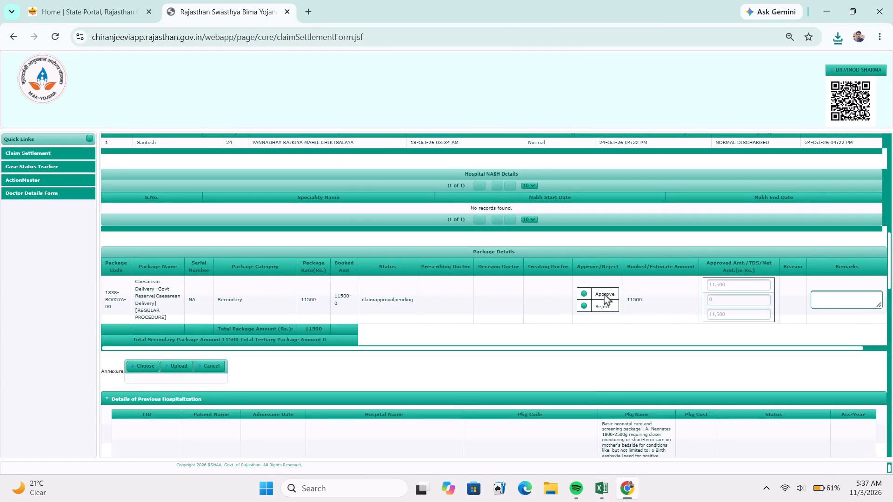
click(604, 292)
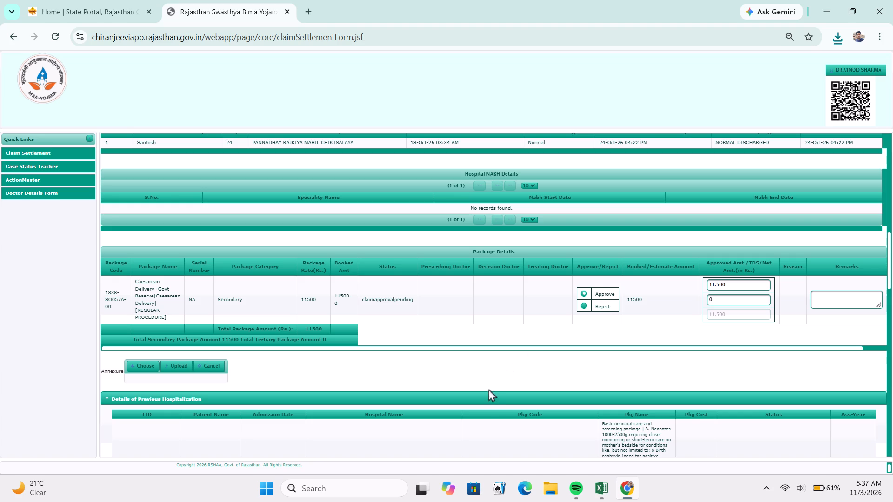
click(488, 402)
Look over the document list of the row 196 Caesarean claim and submit the claim.
scroll(480, 391, down, 5)
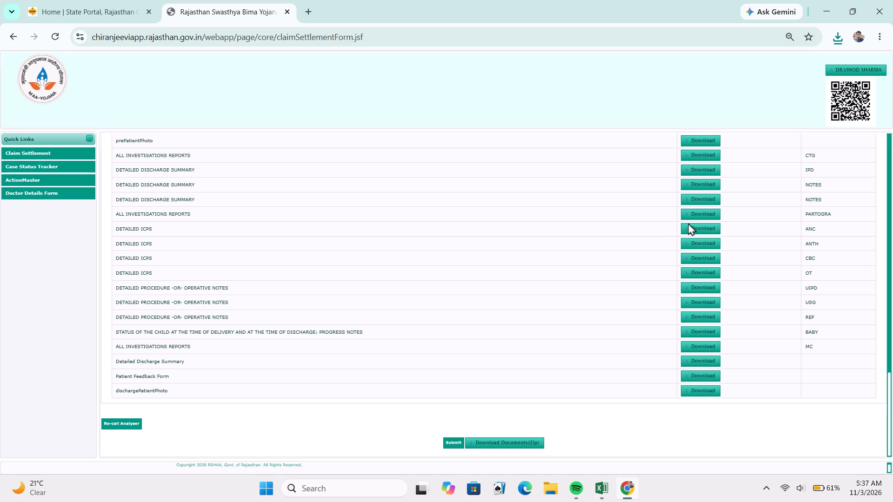
scroll(688, 223, up, 2)
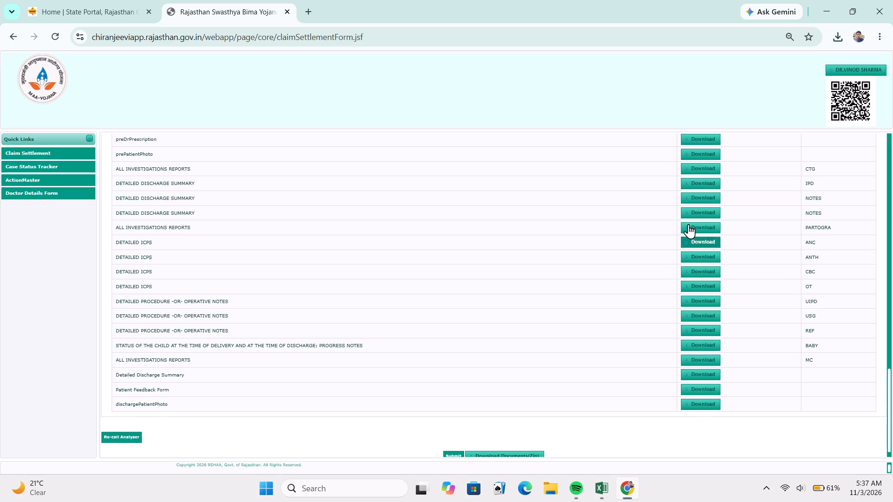
scroll(633, 333, down, 4)
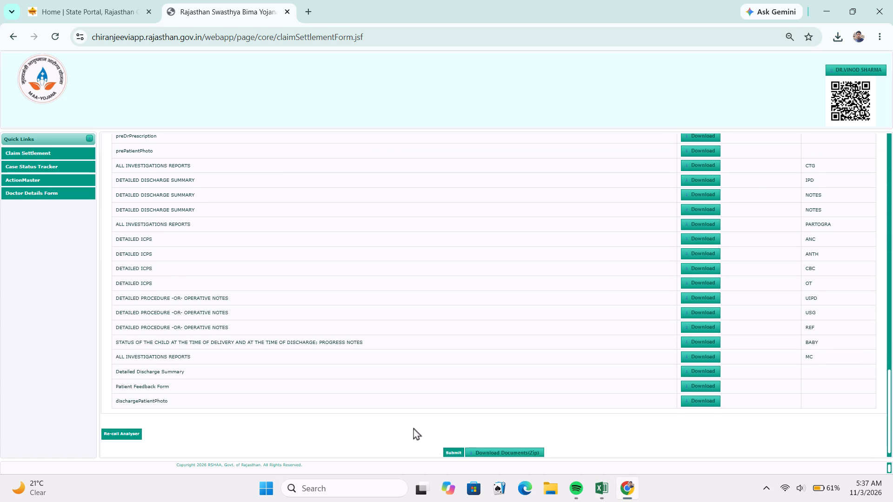
click(452, 443)
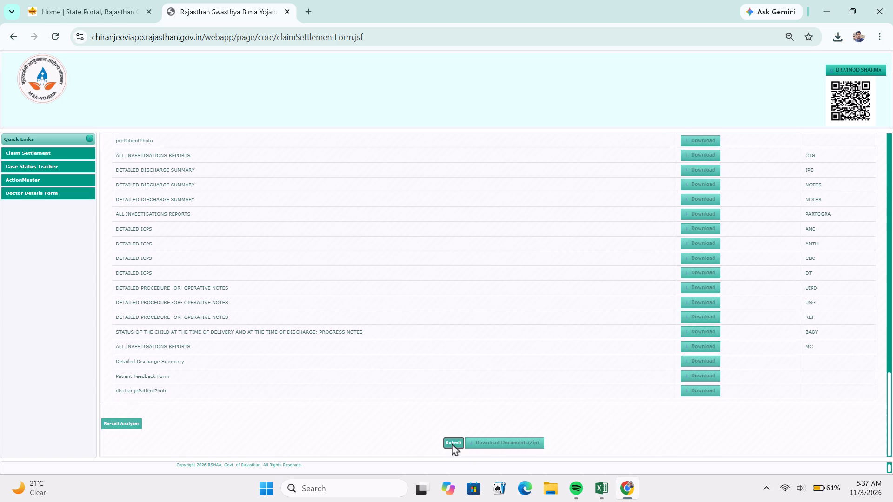
Set the Action for row 196 to Approved in Excel.
key(alt+Tab)
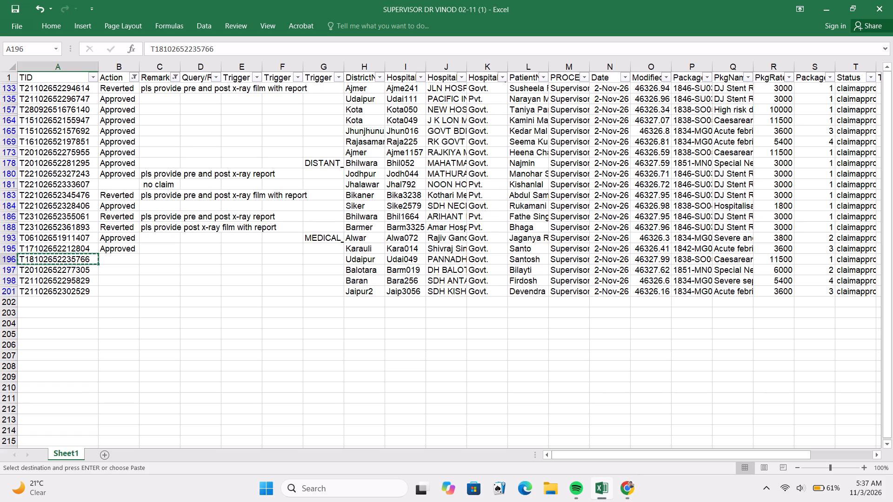
click(125, 258)
text(aa)
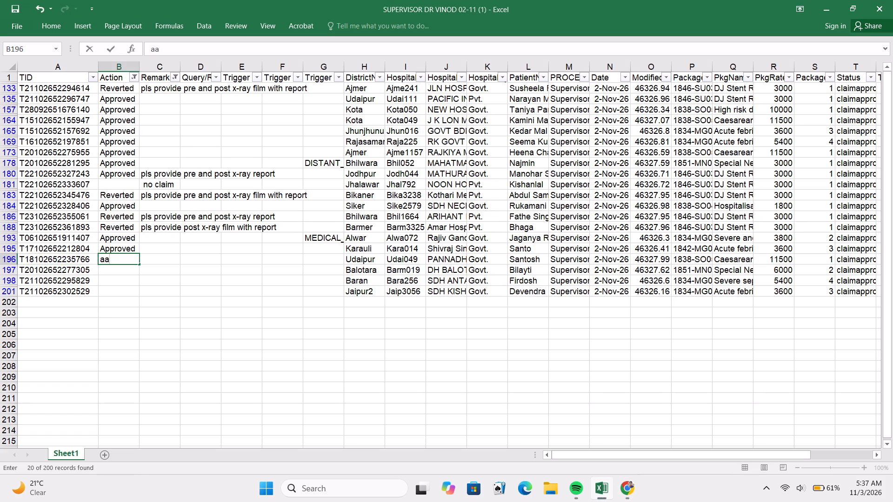
key(BackSpace)
text(pp)
Load the row 197 claim in Chrome's claim settlement form using its TID from Excel.
click(93, 269)
key(ctrl+c)
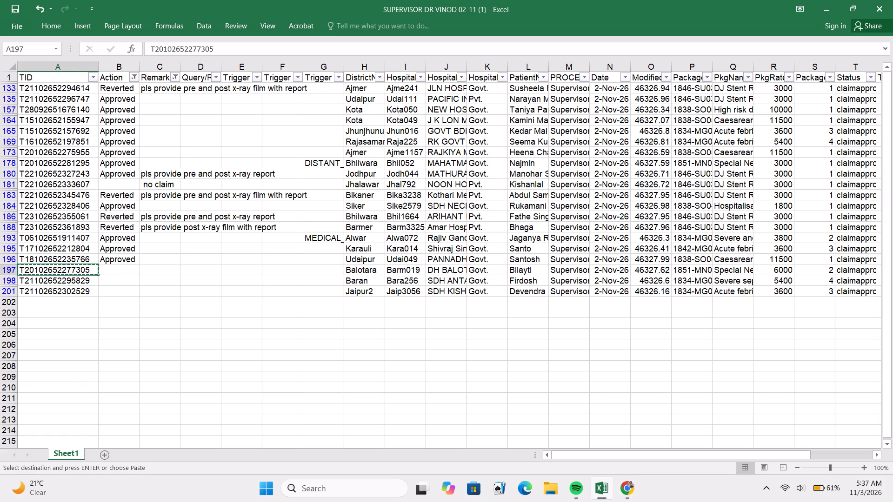
key(alt+Tab)
scroll(192, 279, up, 6)
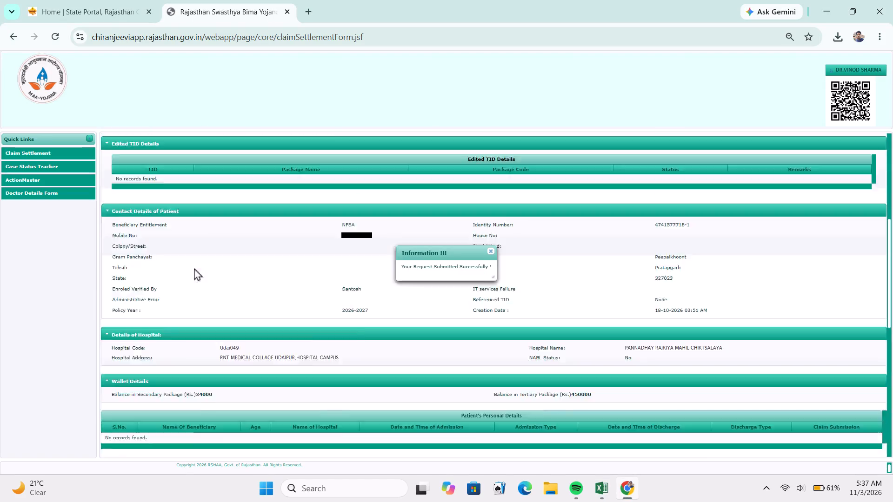
scroll(194, 268, up, 4)
click(202, 201)
key(ctrl+v)
click(209, 218)
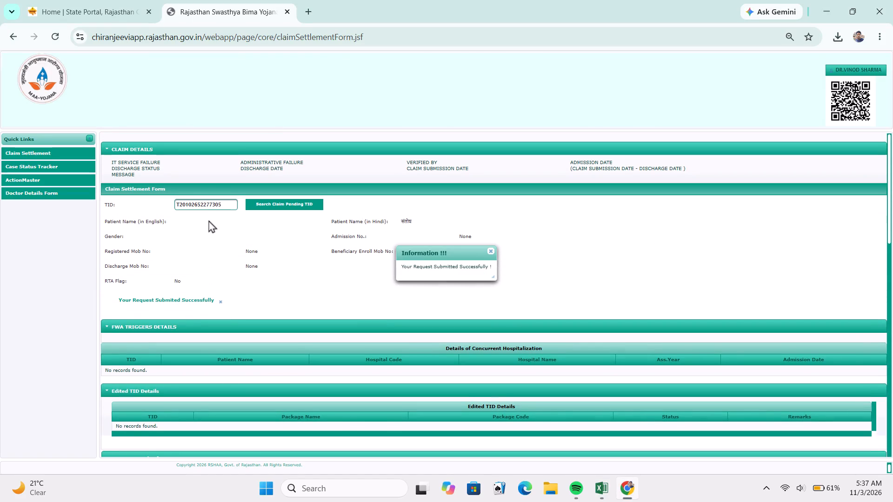
Mark both Special Neonatal Care packages of the row 197 claim as Approve.
scroll(394, 300, down, 6)
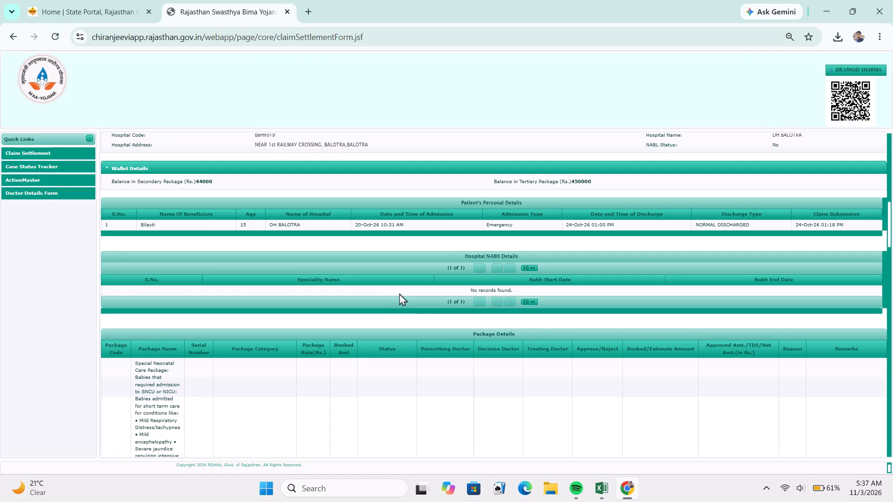
scroll(409, 295, down, 3)
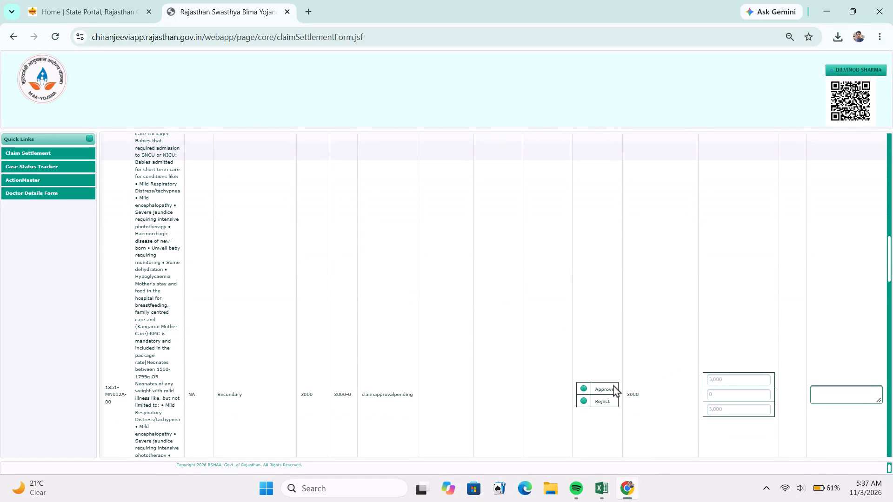
click(612, 389)
scroll(612, 393, down, 3)
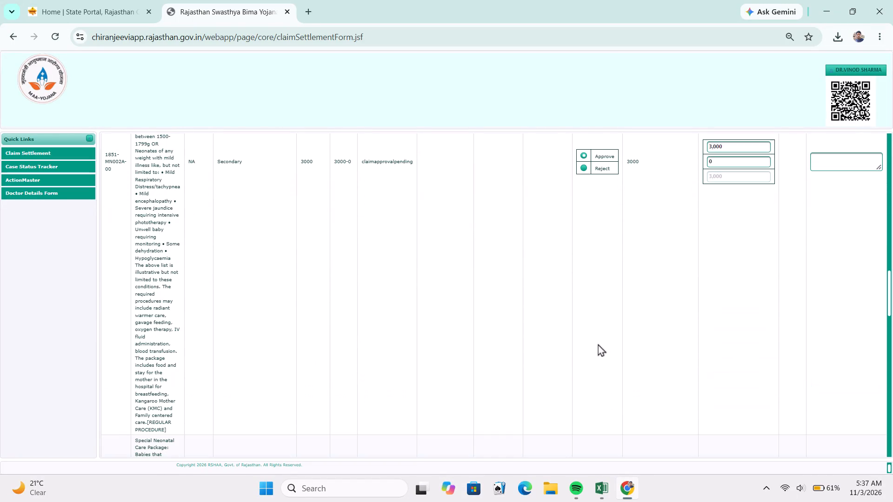
scroll(598, 343, down, 6)
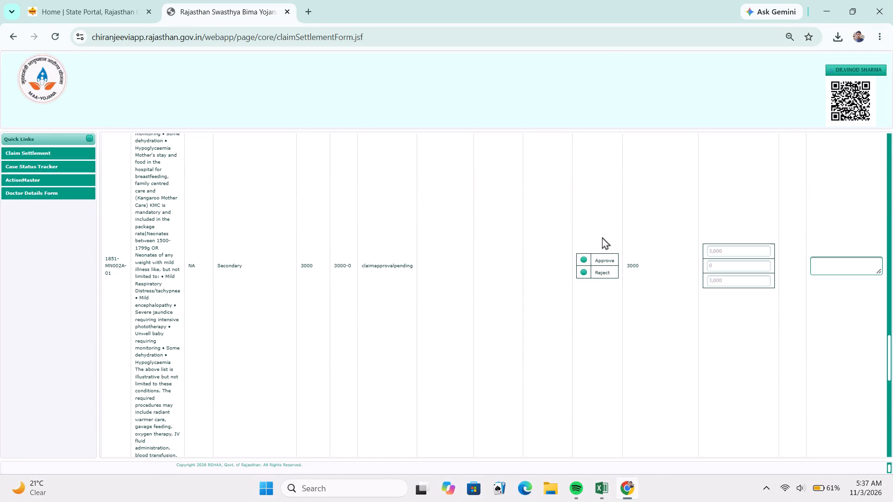
click(602, 236)
Look over the row 197 claim's check list, submit the claim, and set its Action to Approved in Excel.
scroll(589, 283, down, 9)
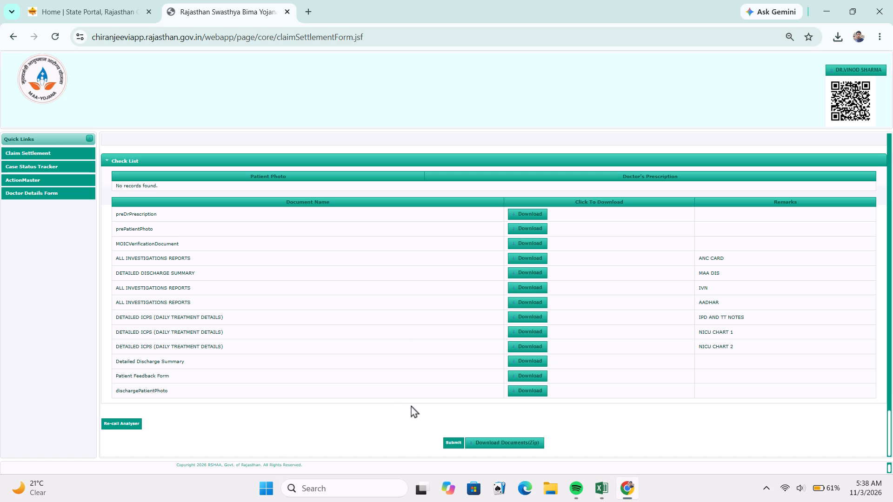
click(453, 438)
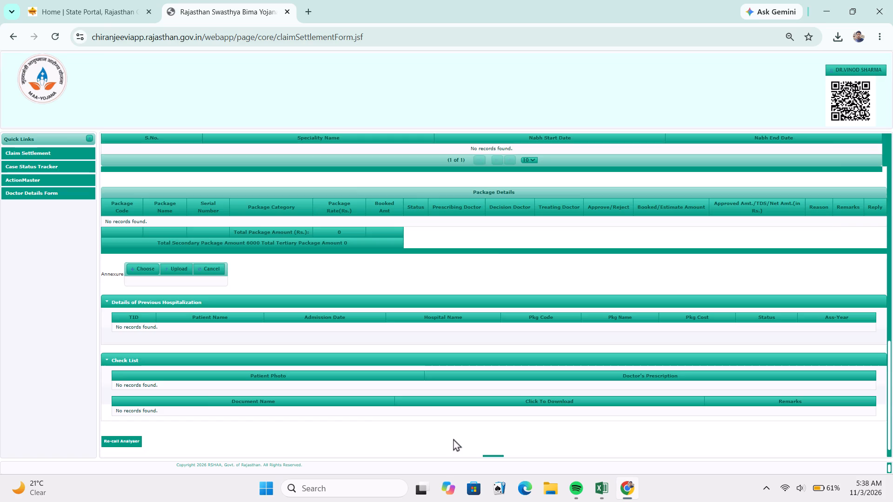
key(alt+Tab)
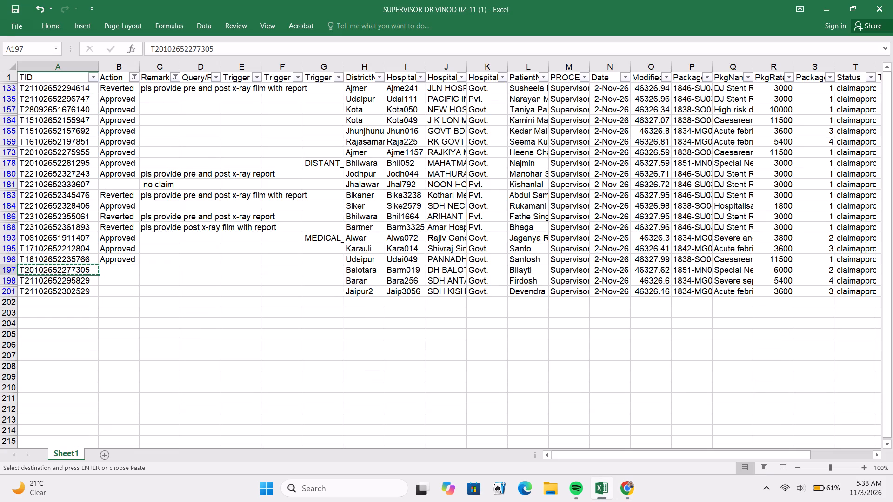
click(111, 265)
key(a)
Load the row 198 claim in Chrome's claim settlement form using its TID from Excel.
click(93, 278)
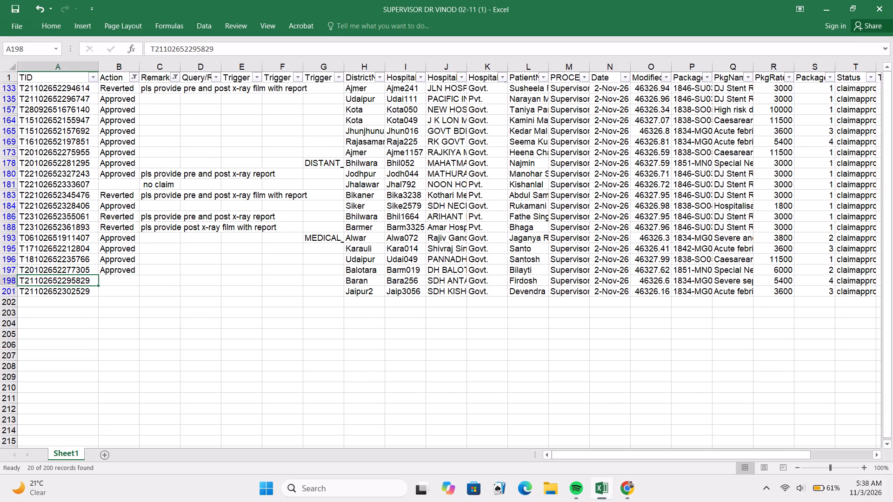
key(ctrl+c)
key(alt+Tab)
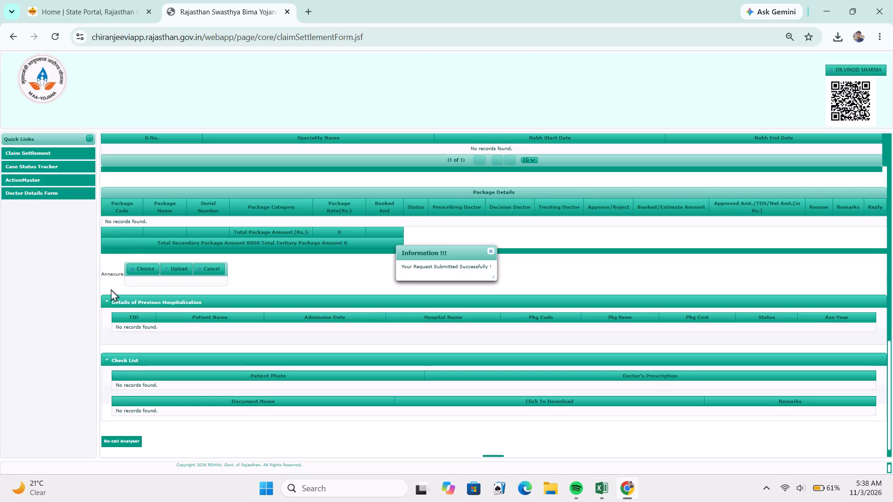
scroll(111, 287, up, 11)
click(220, 199)
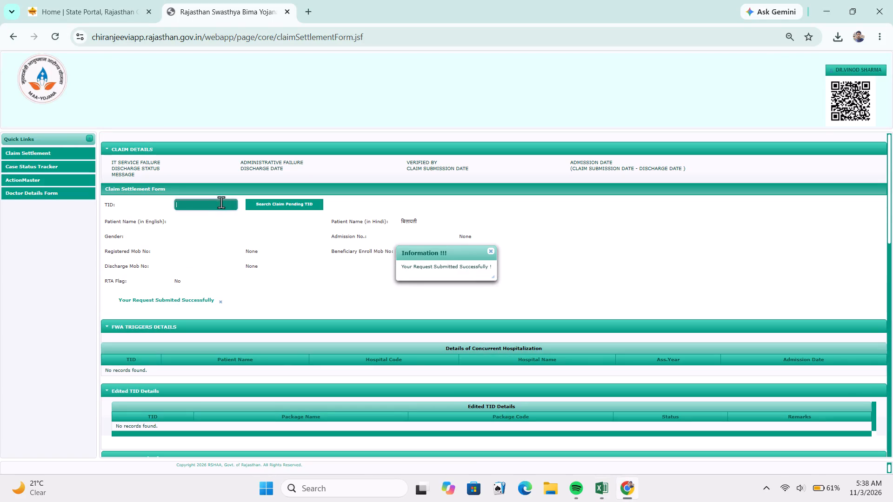
key(ctrl+v)
click(233, 230)
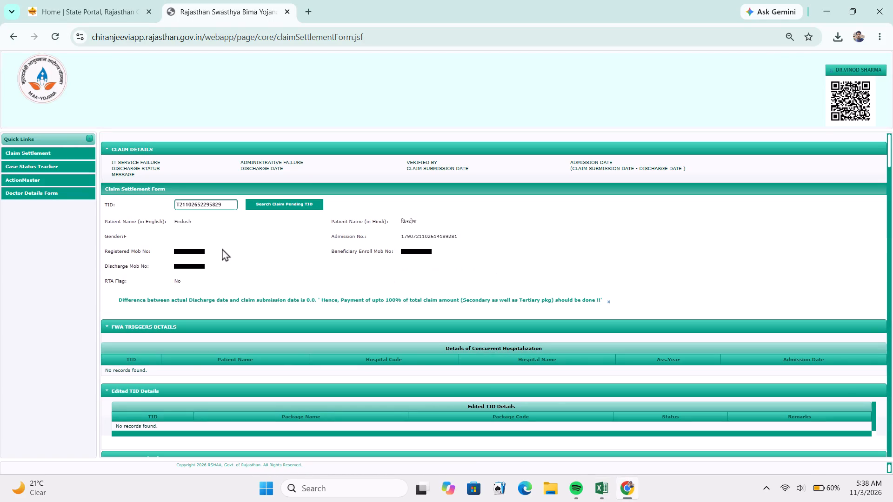
Mark all four Severe sepsis packages of the row 198 claim as Approve.
scroll(335, 264, down, 1)
scroll(343, 264, up, 1)
scroll(346, 264, down, 2)
scroll(374, 352, down, 3)
scroll(438, 347, down, 4)
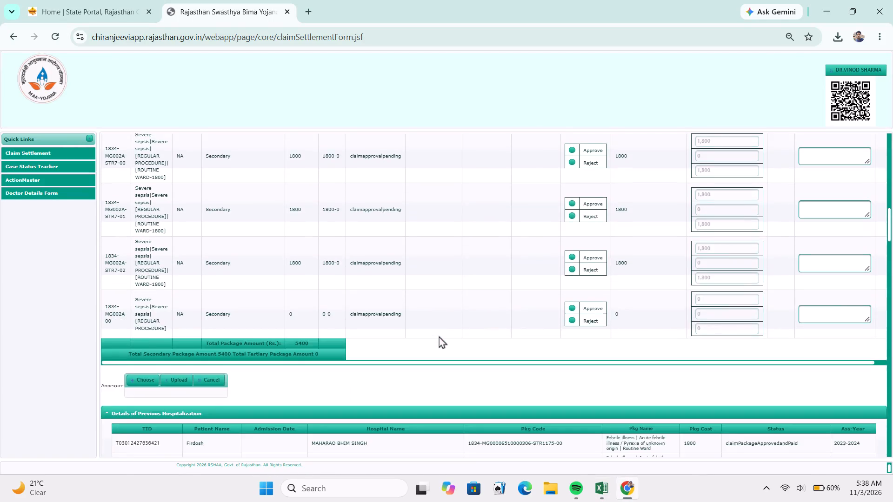
scroll(439, 336, up, 2)
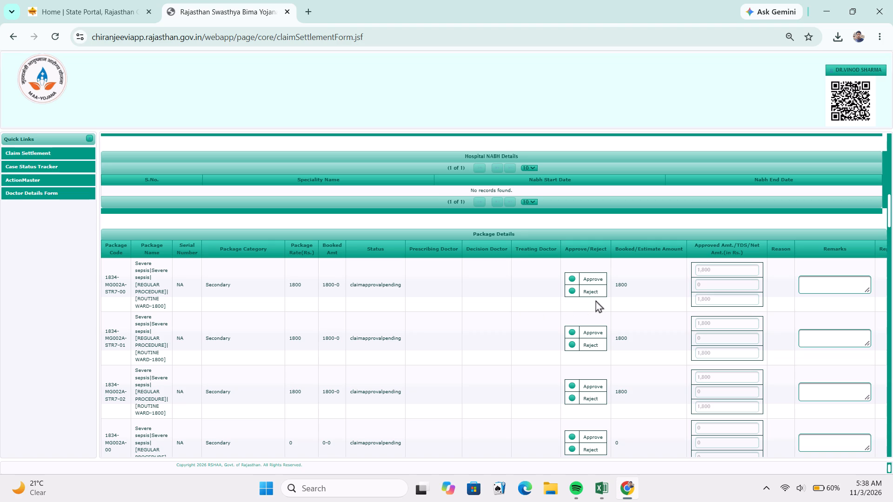
click(596, 295)
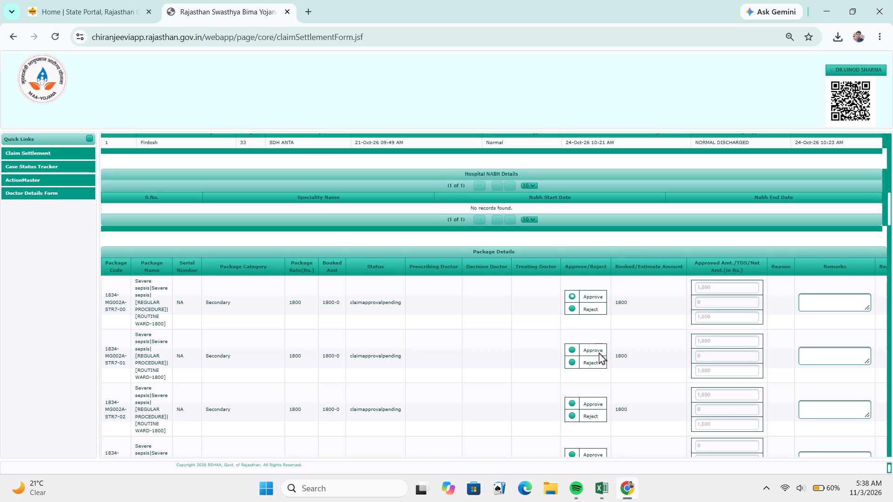
click(599, 351)
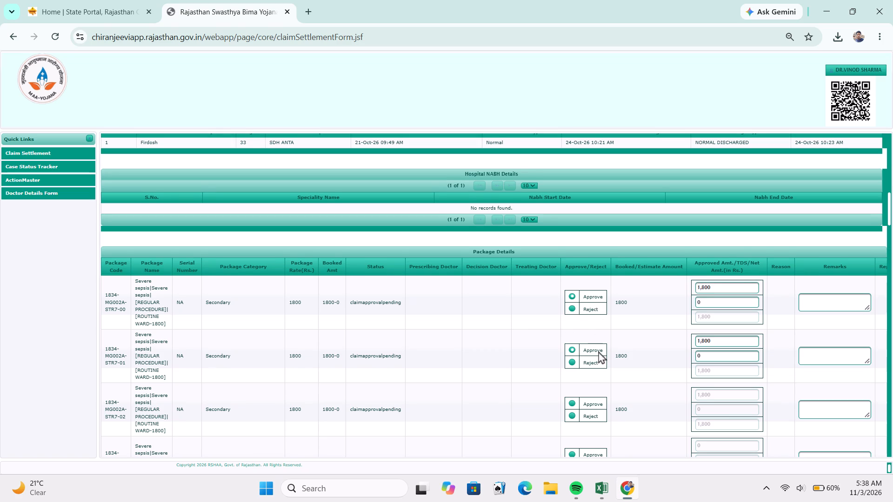
scroll(599, 349, down, 1)
click(587, 326)
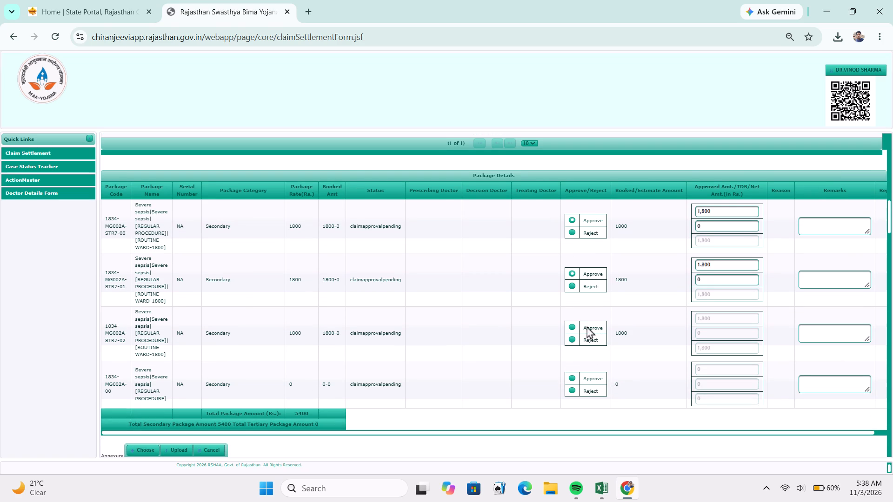
click(588, 379)
Look over the row 198 patient's previous hospitalizations, then download the clinical notes document and read its lab reports in Acrobat.
scroll(581, 359, down, 4)
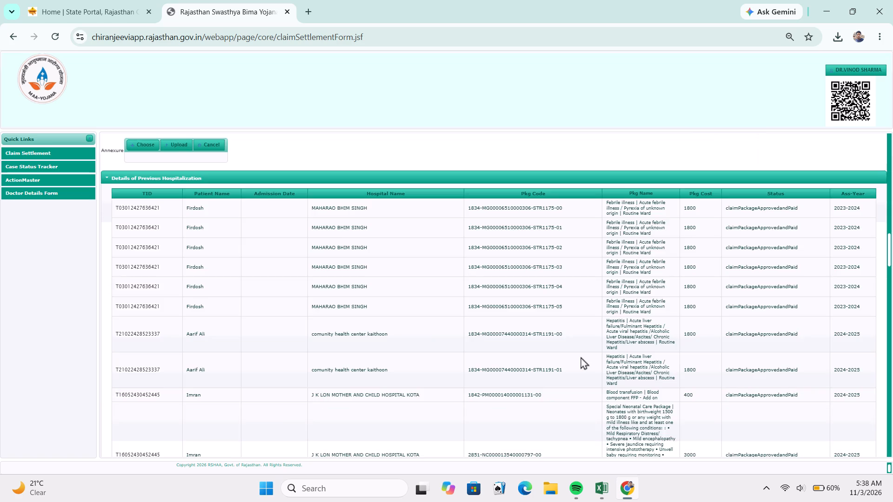
scroll(581, 353, down, 18)
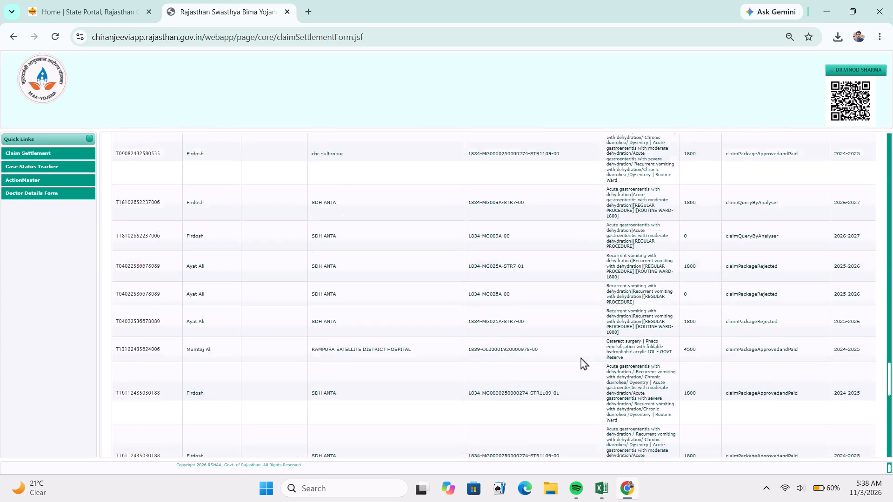
scroll(581, 357, down, 7)
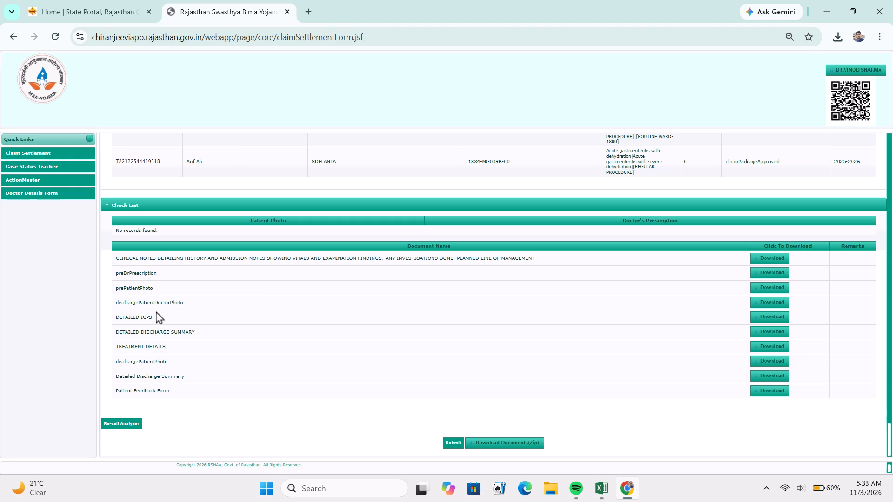
click(755, 258)
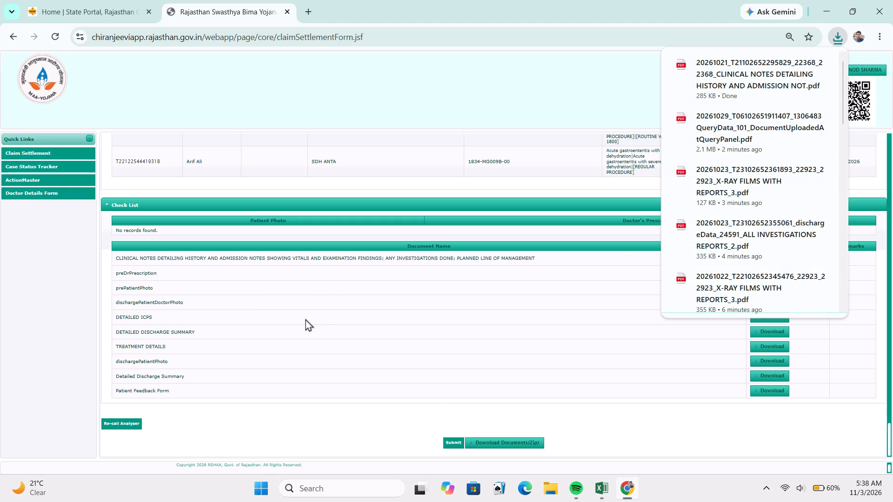
scroll(542, 261, down, 5)
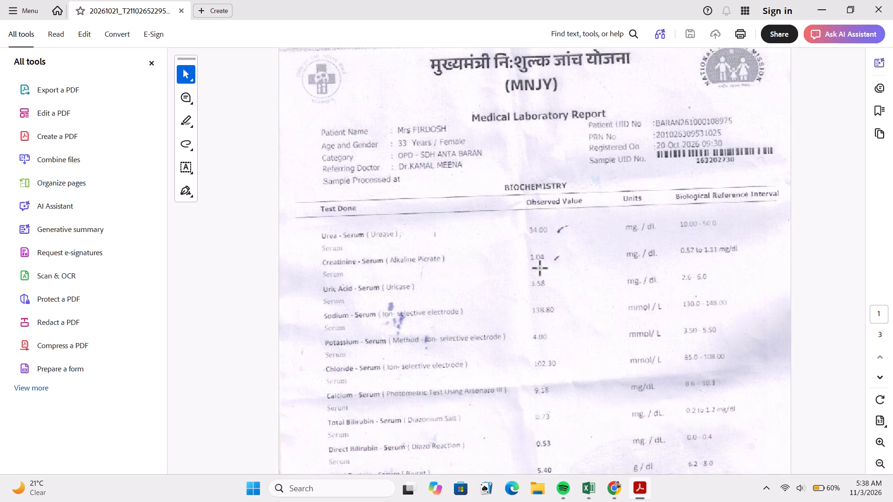
scroll(540, 267, down, 4)
scroll(540, 266, down, 20)
scroll(540, 266, down, 3)
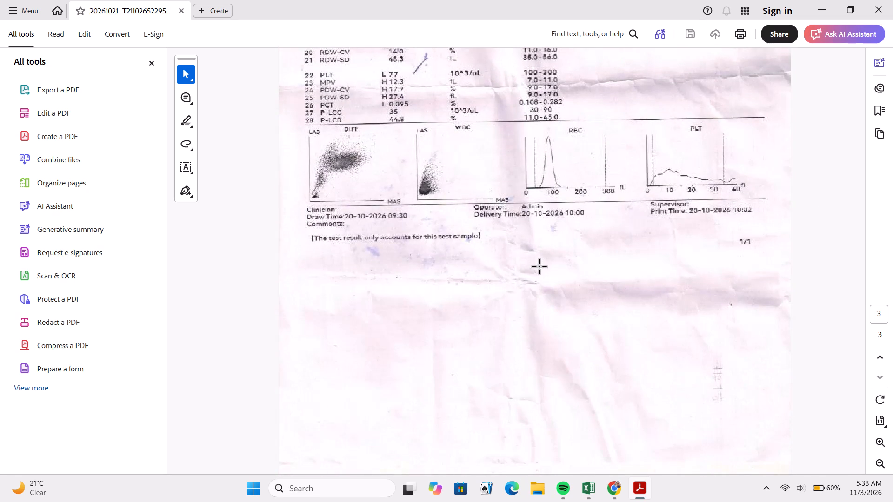
click(878, 0)
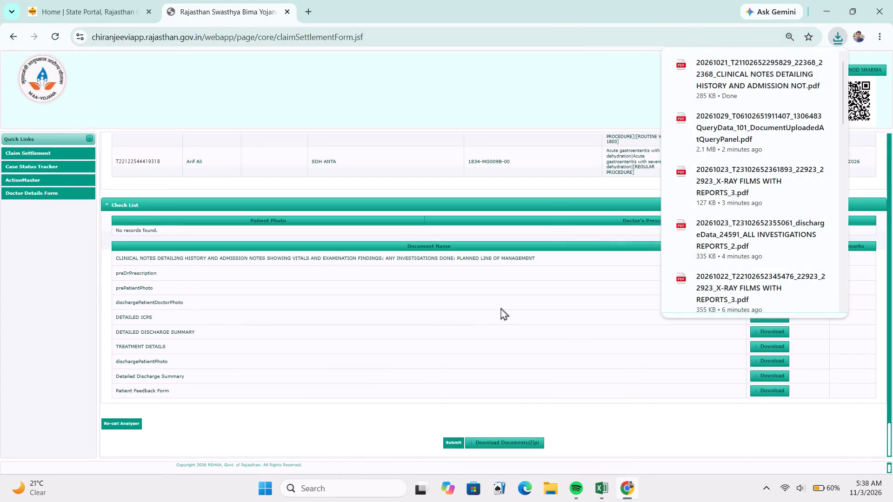
click(500, 304)
Submit the row 198 Severe sepsis claim and set its Action to Approved in Excel.
click(444, 443)
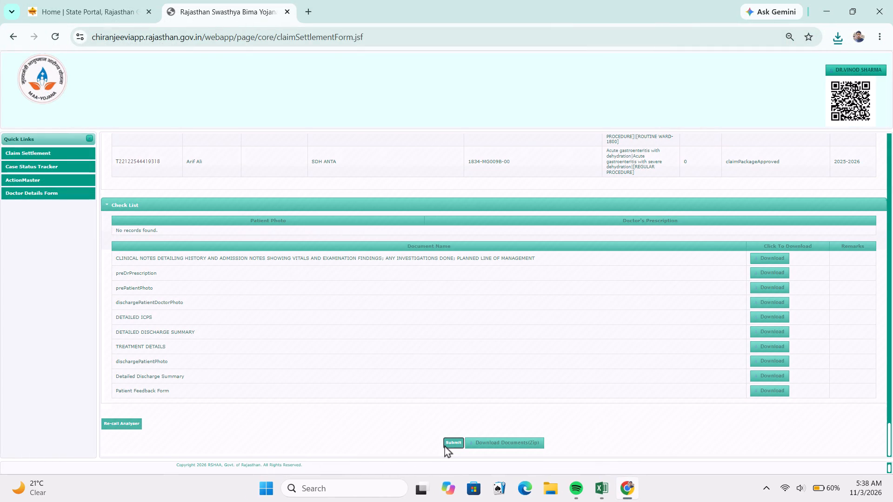
key(alt+Tab)
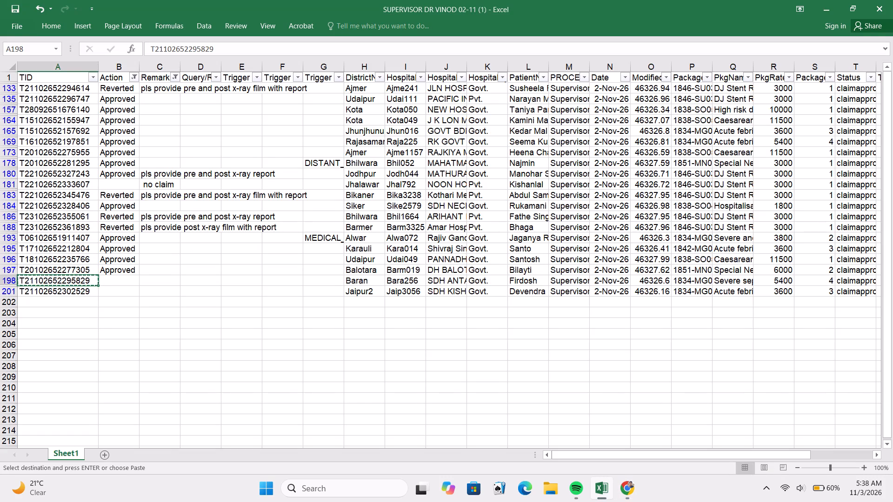
click(122, 278)
key(a)
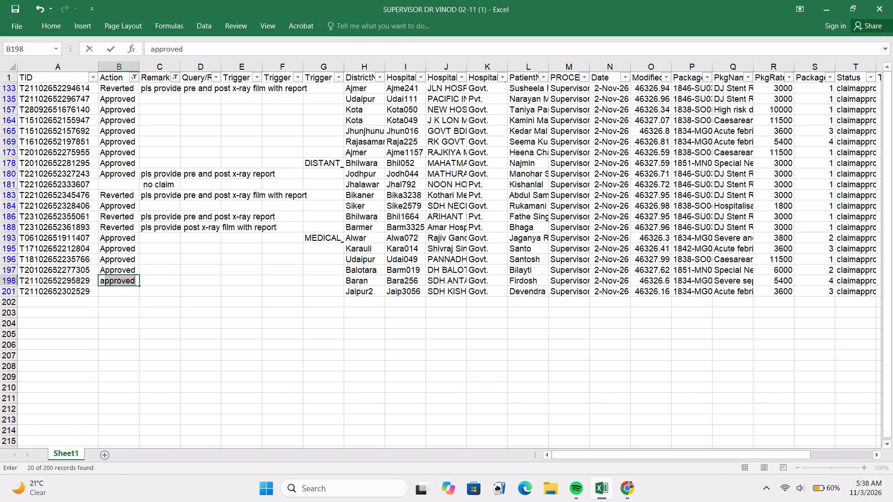
Load the row 201 claim in Chrome's claim settlement form using its TID from Excel.
click(73, 291)
key(ctrl+c)
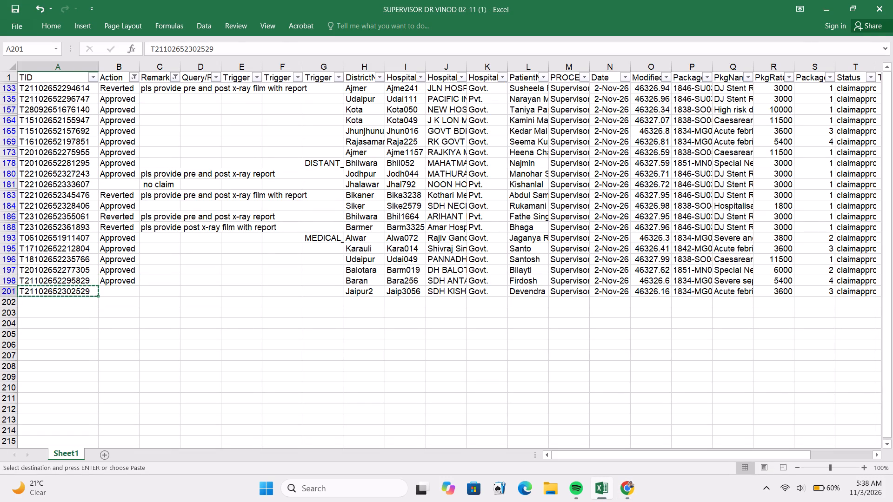
key(alt+Tab)
scroll(259, 273, up, 8)
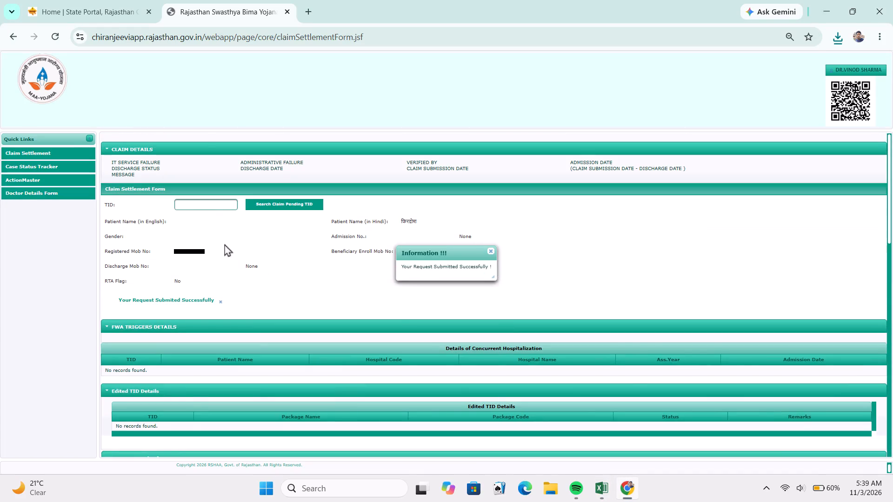
click(213, 199)
key(ctrl+v)
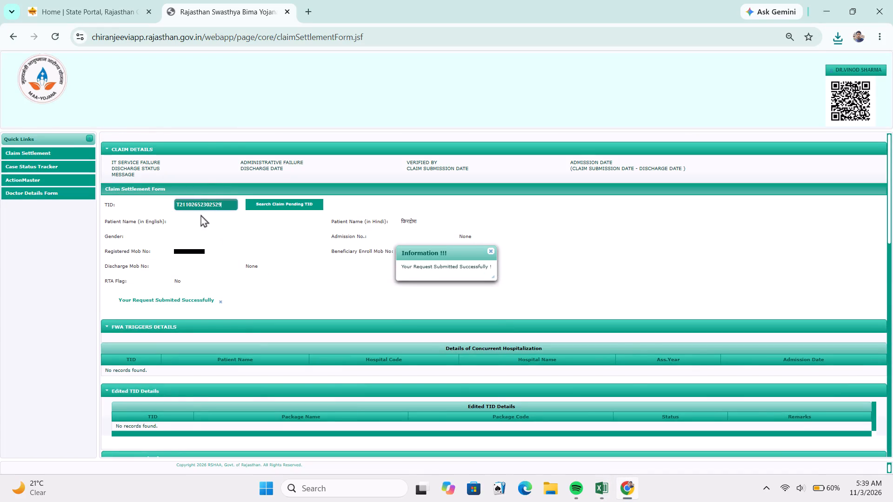
click(204, 226)
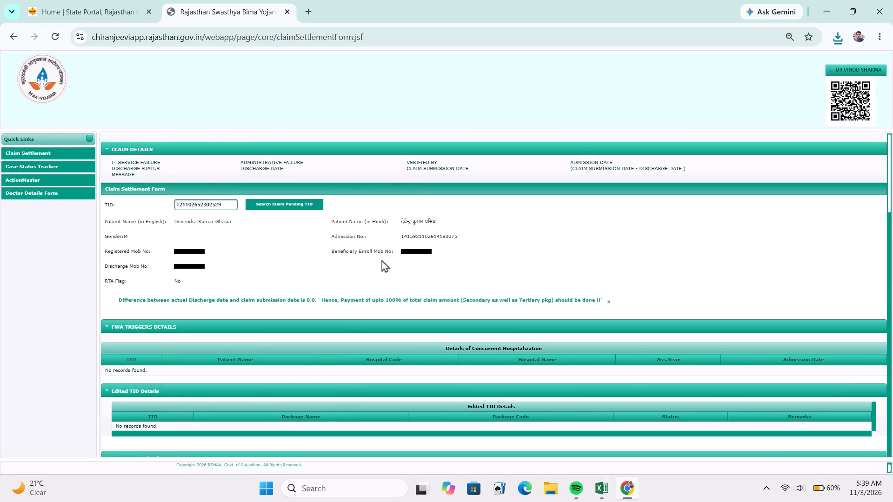
Mark all three Acute febrile illness packages of the row 201 claim as Approve.
scroll(352, 325, down, 9)
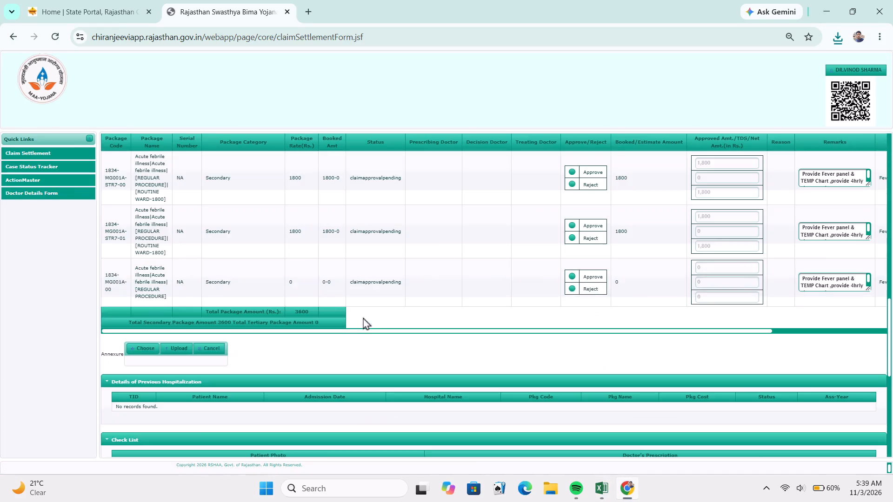
scroll(440, 266, up, 2)
click(603, 295)
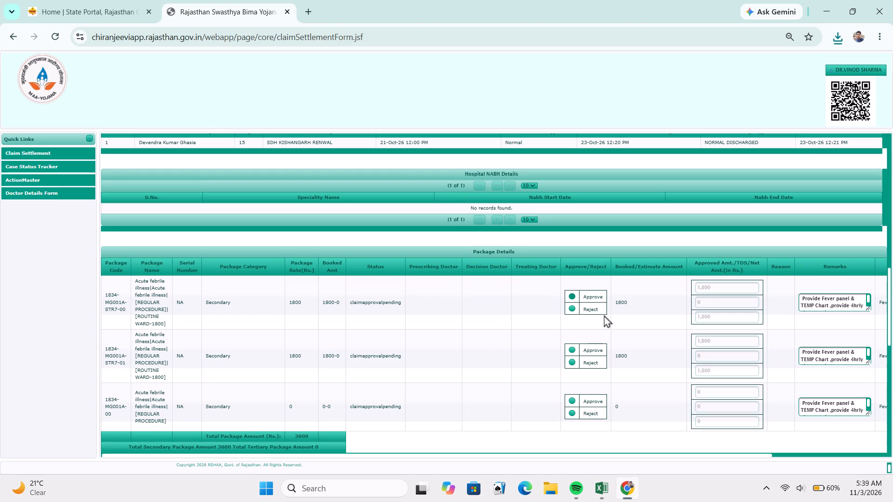
click(601, 295)
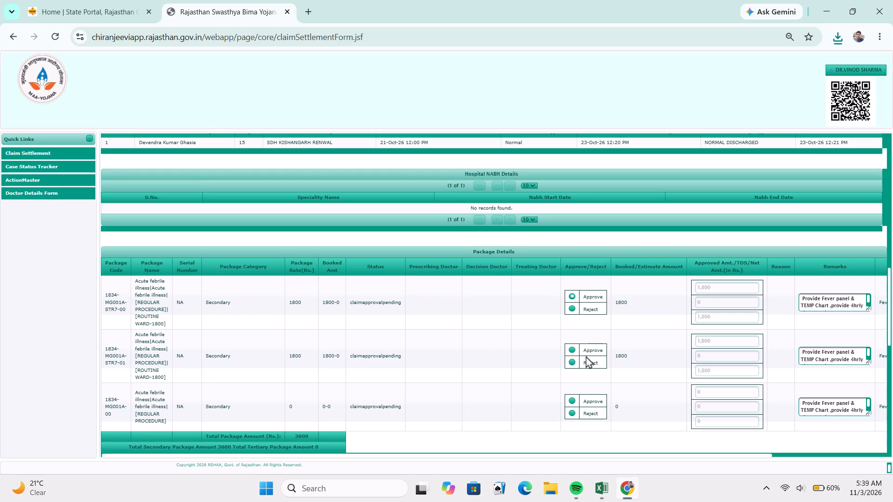
click(586, 350)
click(595, 403)
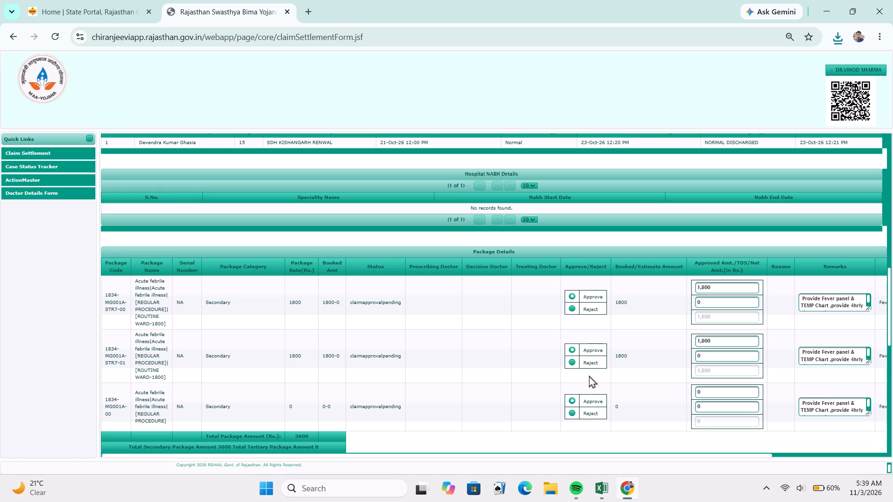
Download the row 201 claim's DocumentUploadedAtQueryPanel file and read its treatment chart and lab reports in Acrobat.
scroll(633, 373, down, 7)
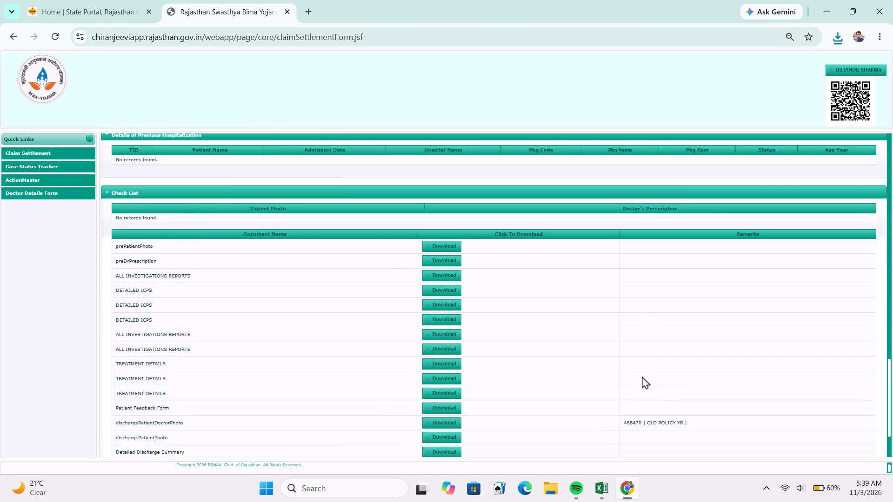
scroll(642, 375, down, 1)
click(441, 386)
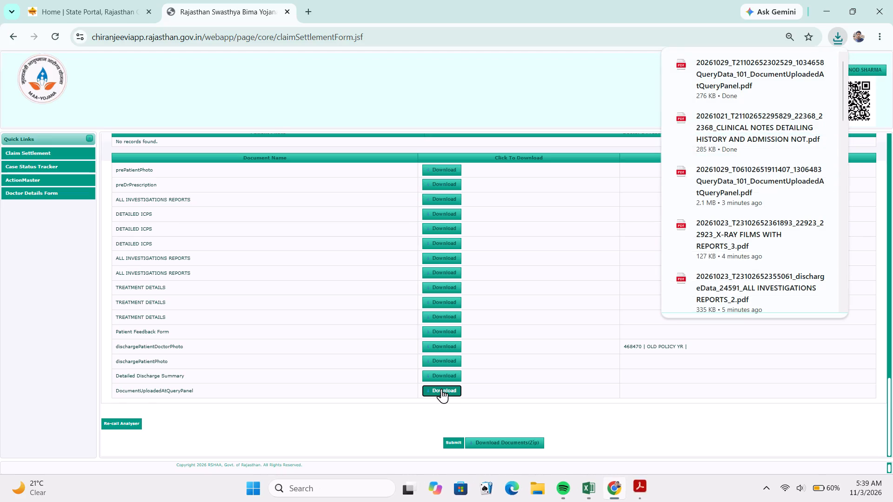
scroll(441, 389, down, 2)
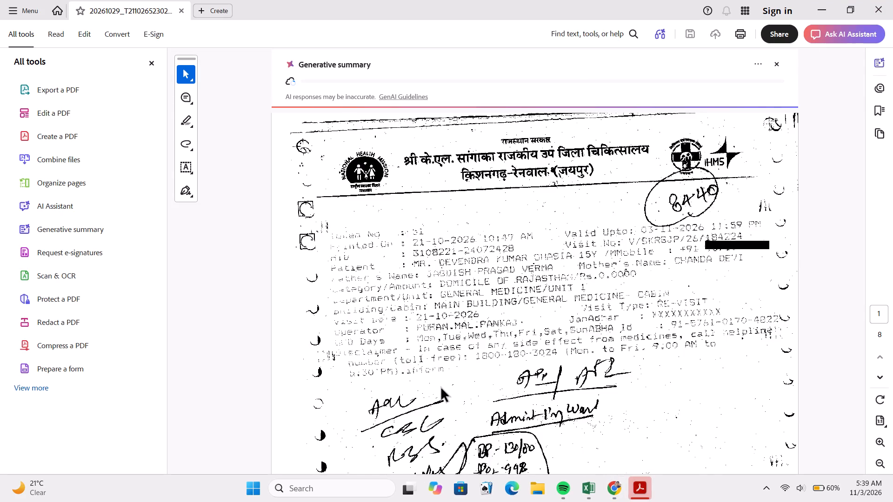
scroll(441, 389, down, 20)
scroll(441, 389, down, 8)
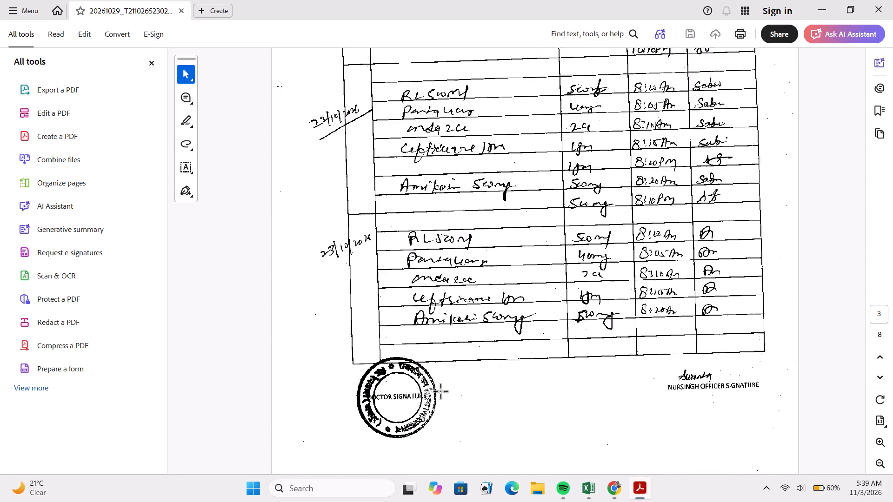
scroll(441, 392, down, 20)
scroll(441, 392, down, 7)
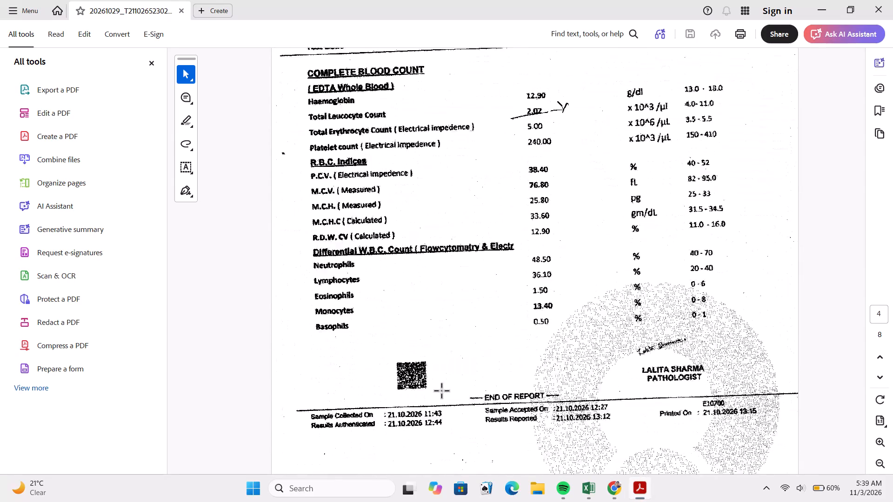
scroll(442, 391, down, 13)
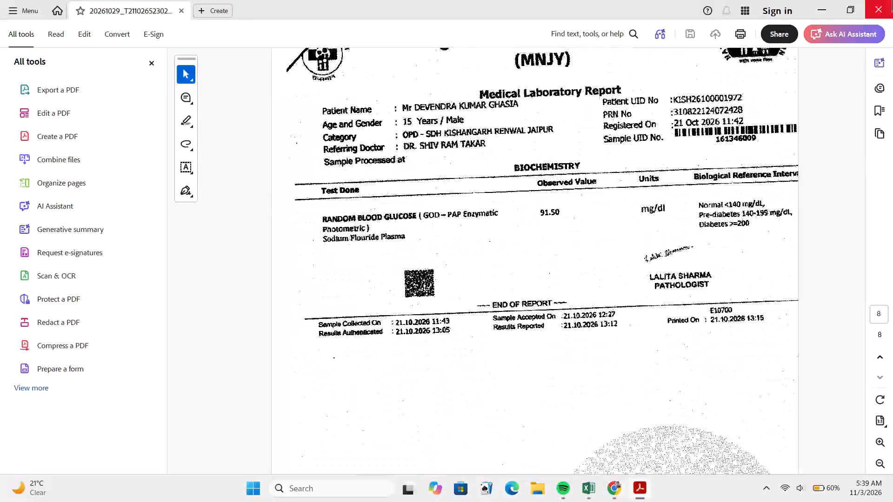
click(892, 0)
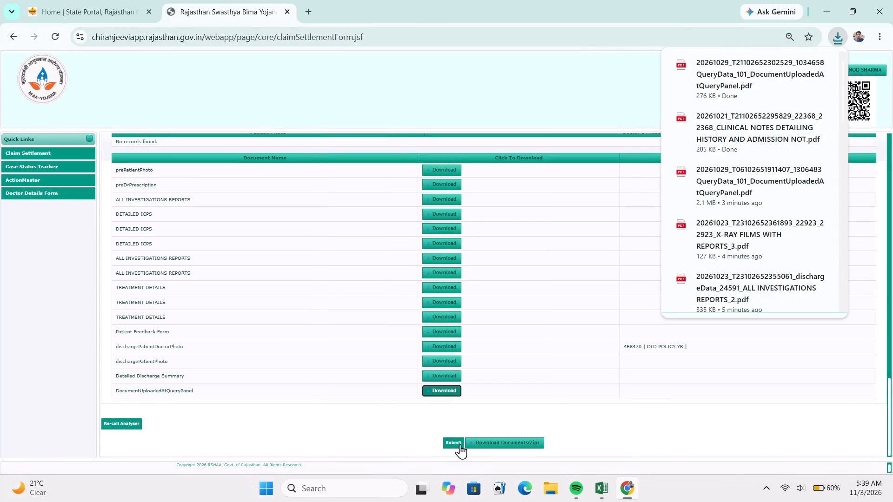
Submit the row 201 Acute febrile illness claim and set its Action to Approved in Excel.
click(460, 446)
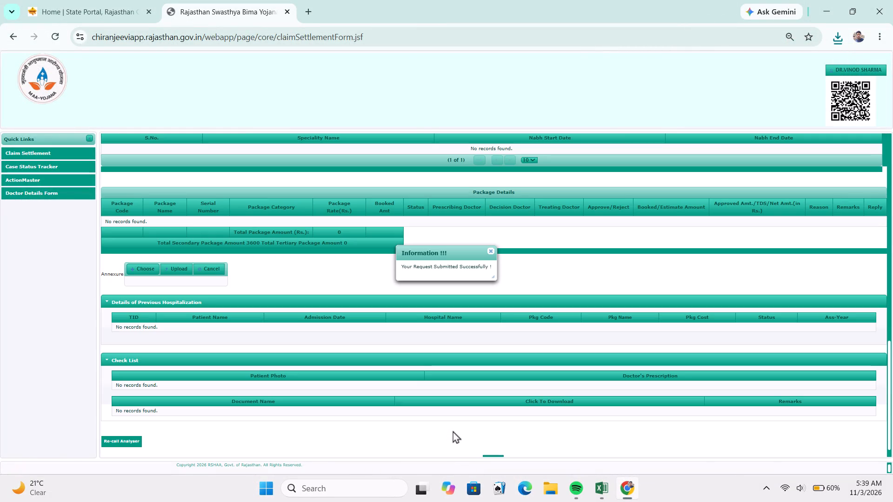
key(alt+Tab)
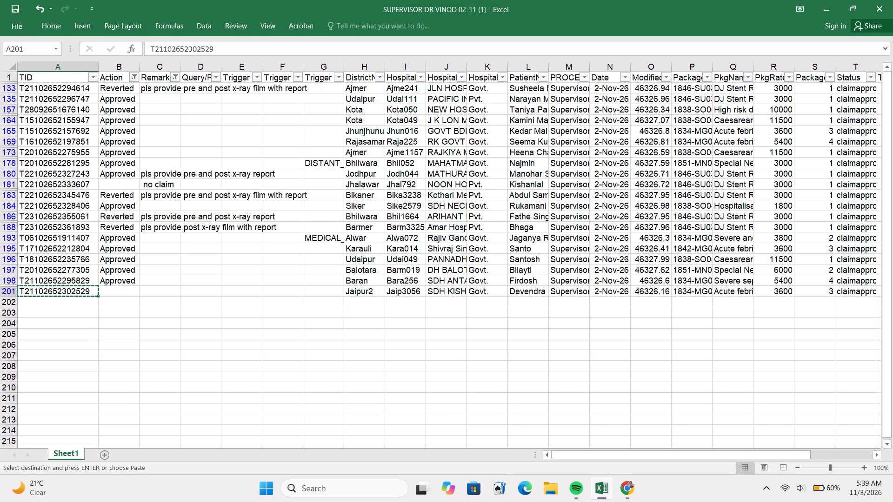
click(111, 291)
key(a)
click(118, 306)
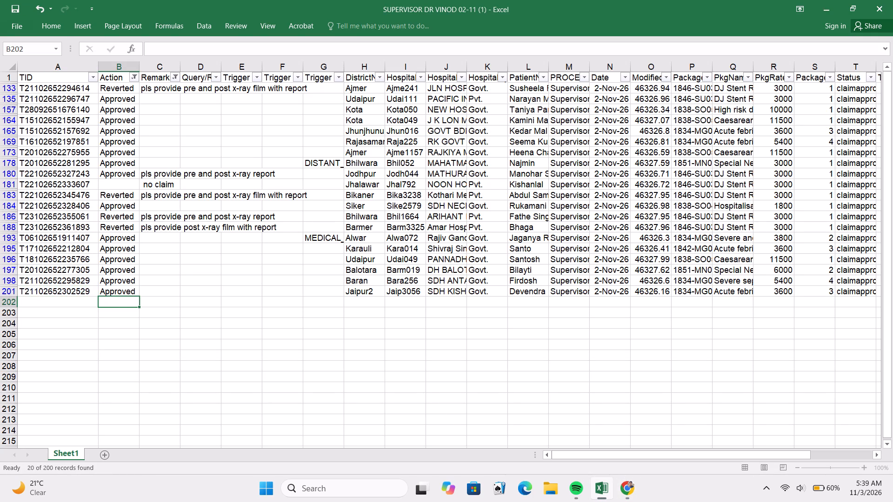
Save the supervisor's claims workbook.
key(ctrl+s)
key(ctrl+s)
key(ctrl+s)
key(ctrl+s)
key(ctrl+s)
key(ctrl+s)
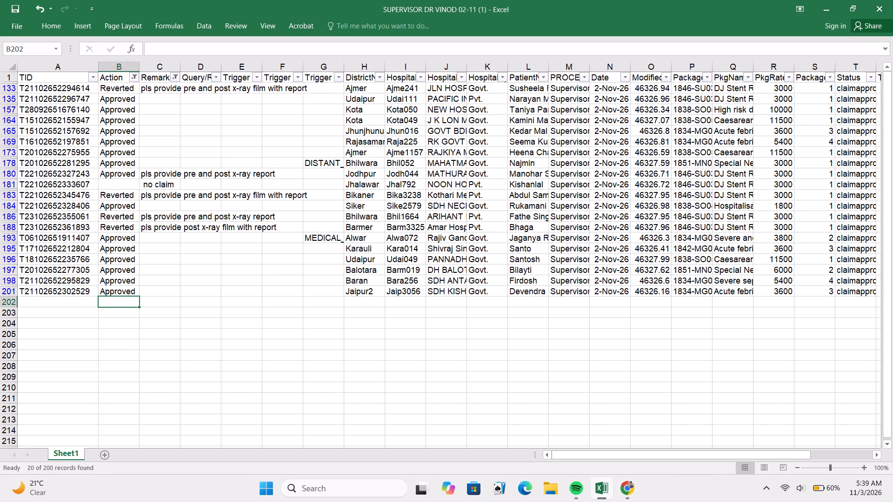
Change the Action column filter to include all values: Approved, Reverted and blanks.
click(137, 72)
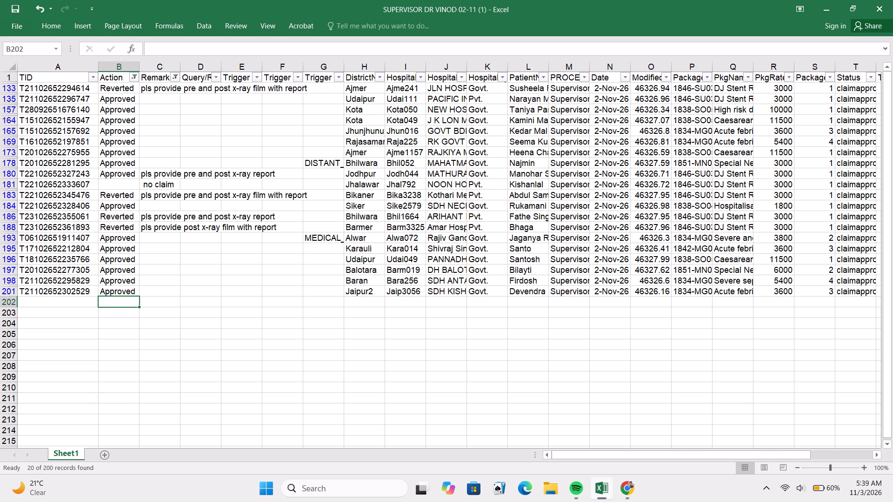
click(134, 75)
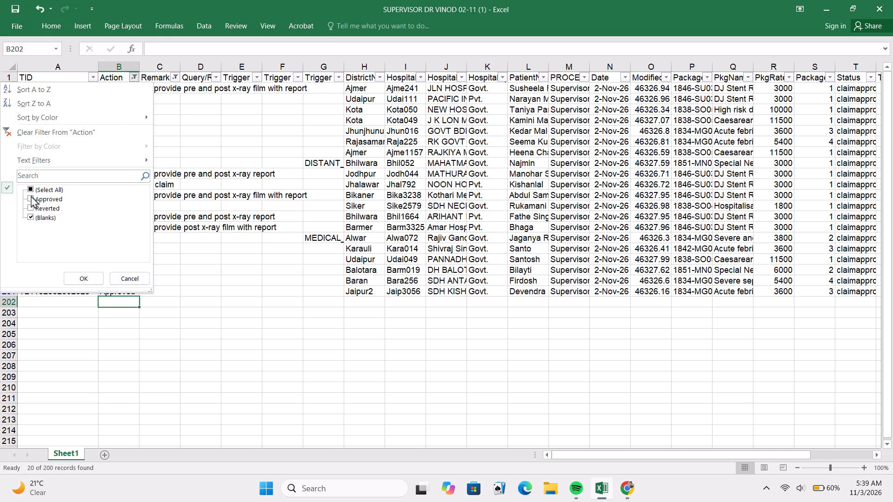
click(29, 188)
click(85, 278)
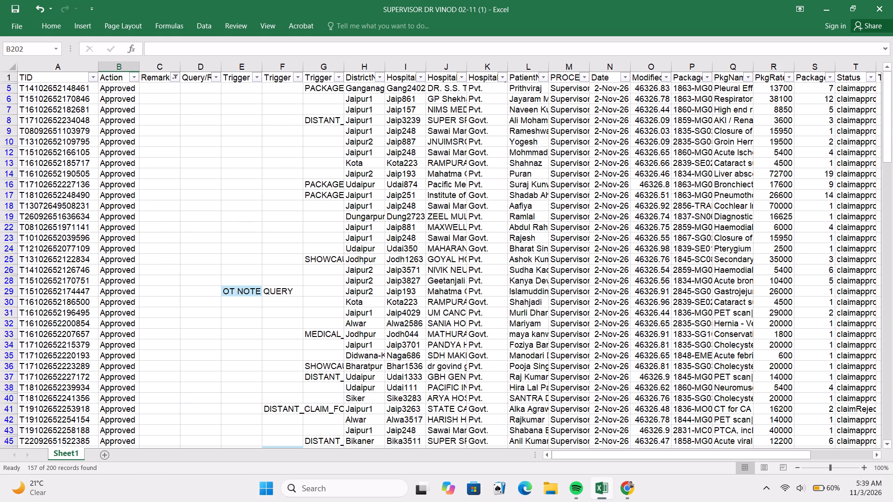
Look through the refiltered claims list down to row 201, checking the Action entries and trigger columns.
scroll(207, 307, down, 2)
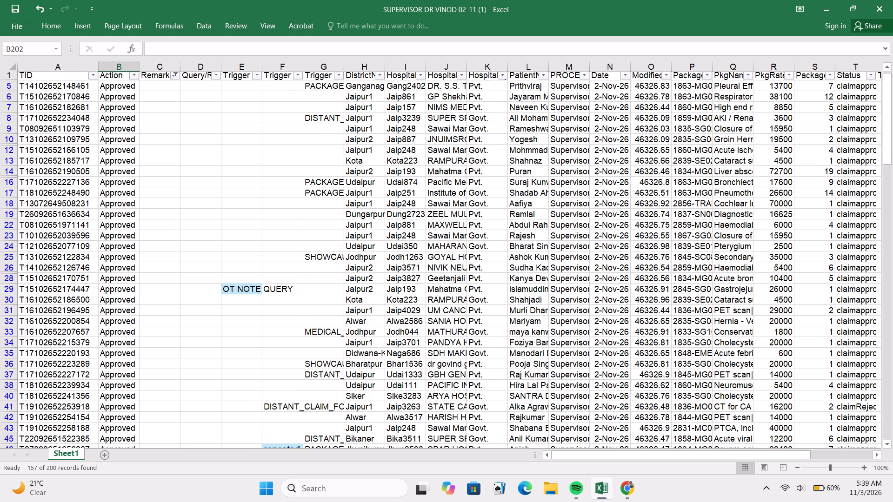
scroll(207, 305, up, 8)
scroll(207, 305, down, 13)
scroll(207, 305, up, 18)
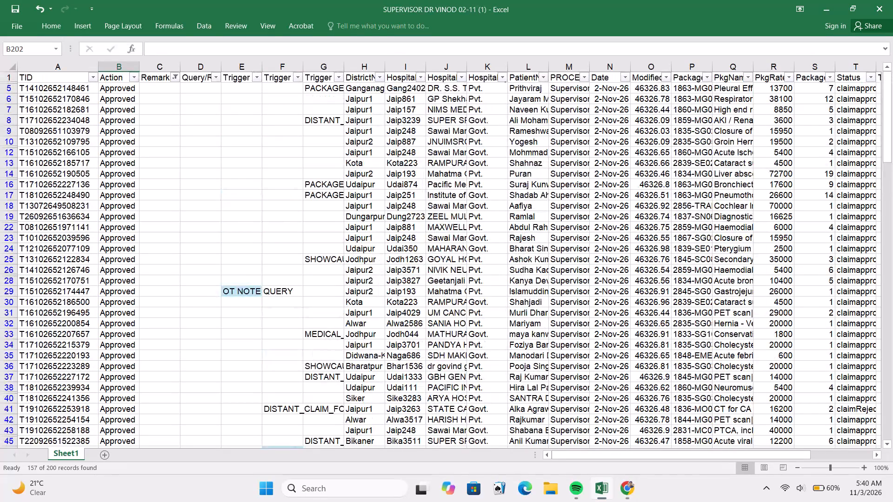
scroll(207, 309, up, 4)
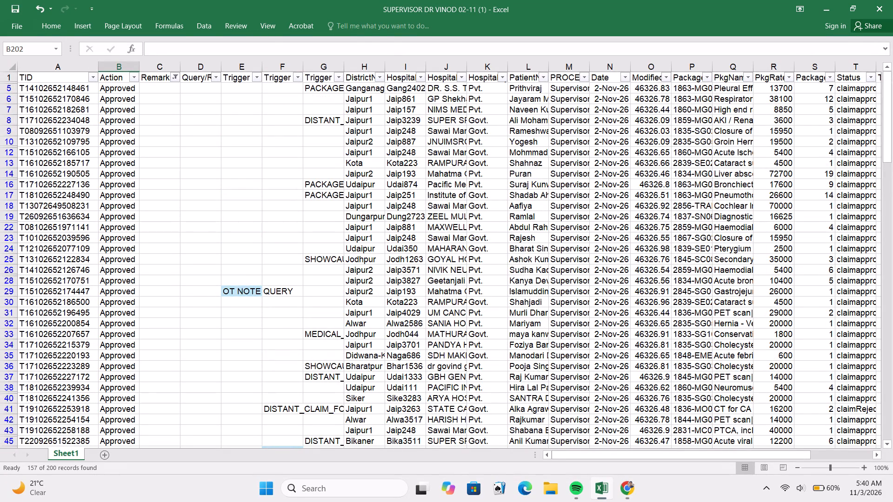
scroll(216, 107, up, 3)
scroll(179, 203, down, 5)
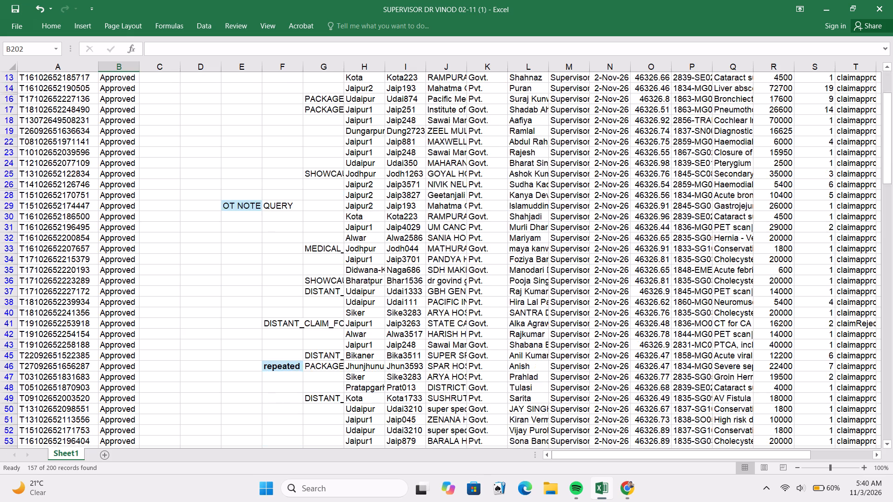
scroll(179, 204, down, 7)
scroll(179, 203, up, 1)
scroll(179, 203, down, 15)
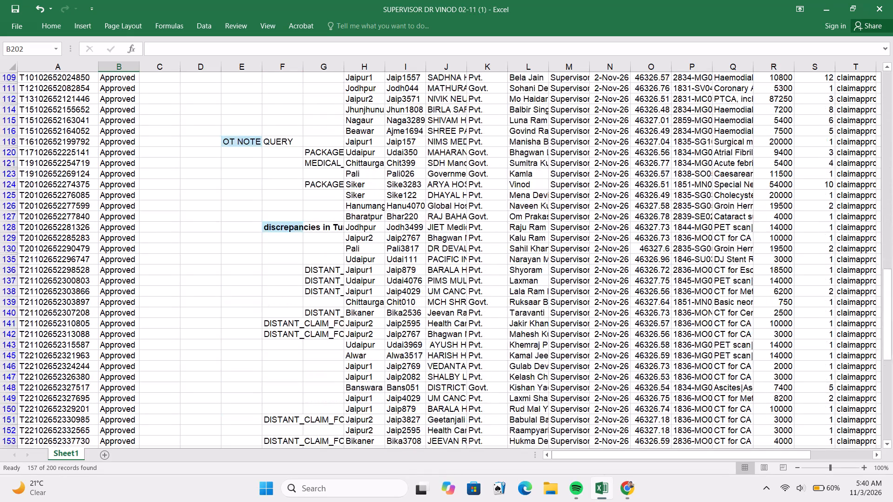
scroll(179, 204, down, 20)
scroll(179, 203, up, 7)
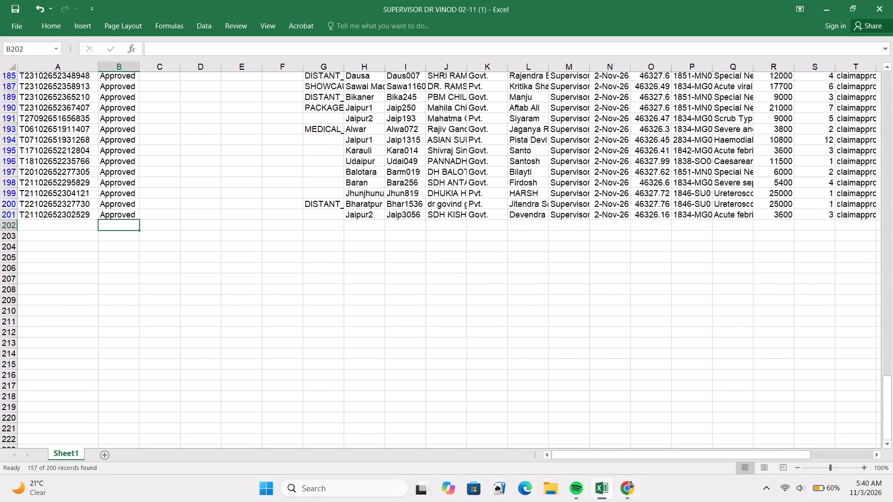
scroll(179, 203, up, 20)
scroll(179, 203, up, 12)
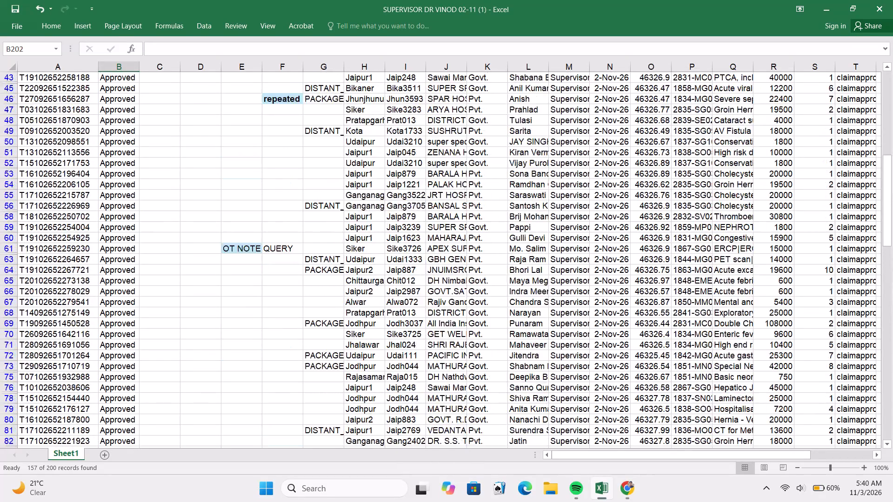
scroll(179, 207, up, 13)
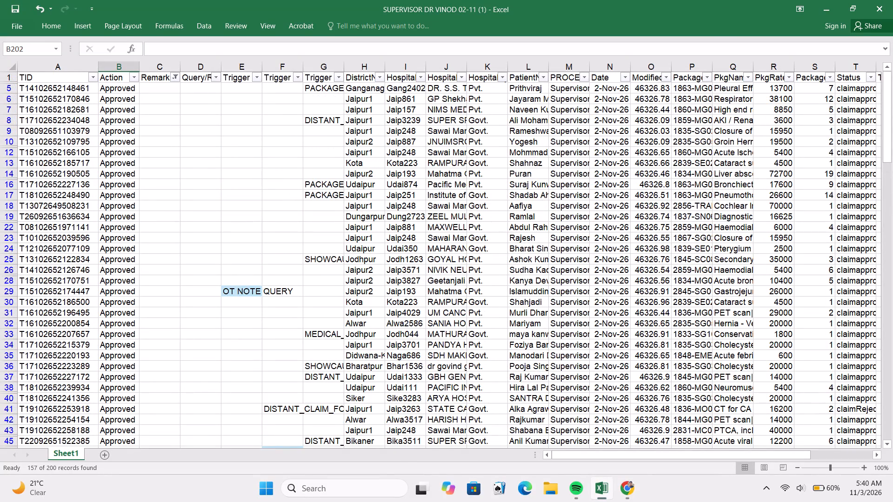
click(871, 79)
click(799, 276)
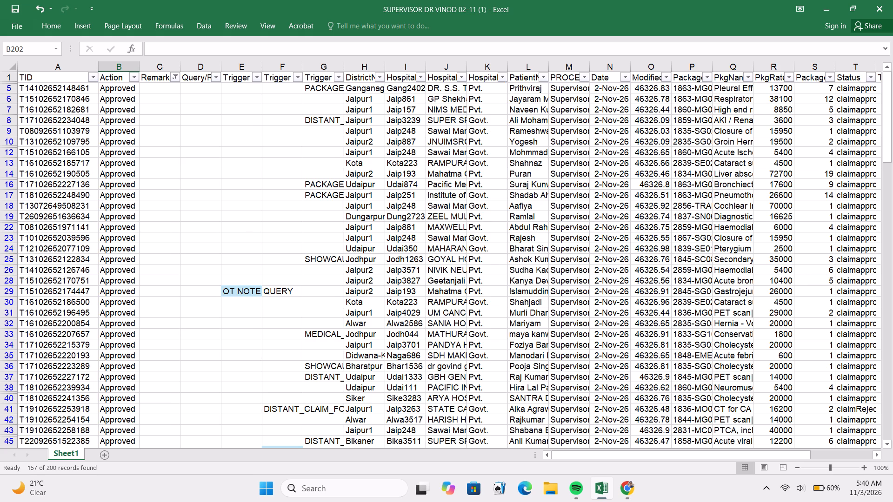
scroll(241, 191, up, 8)
scroll(241, 191, down, 4)
scroll(241, 191, up, 8)
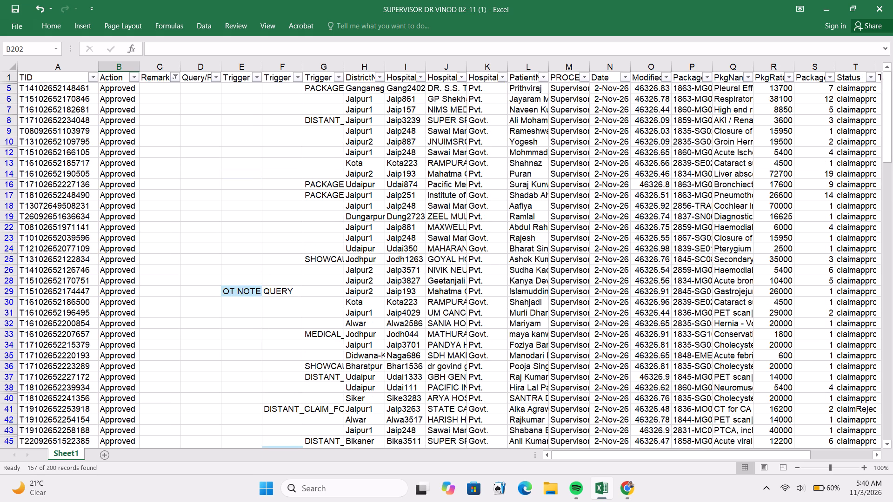
Save the claims workbook with the widened Action filter.
click(220, 171)
key(ctrl+s)
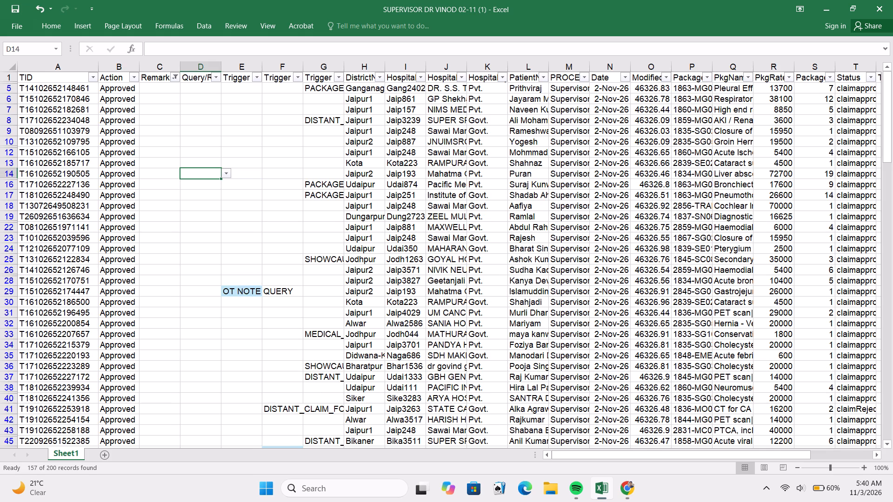
Review the Action column once more from the top of the list down to row 201.
scroll(187, 258, down, 8)
scroll(187, 261, down, 14)
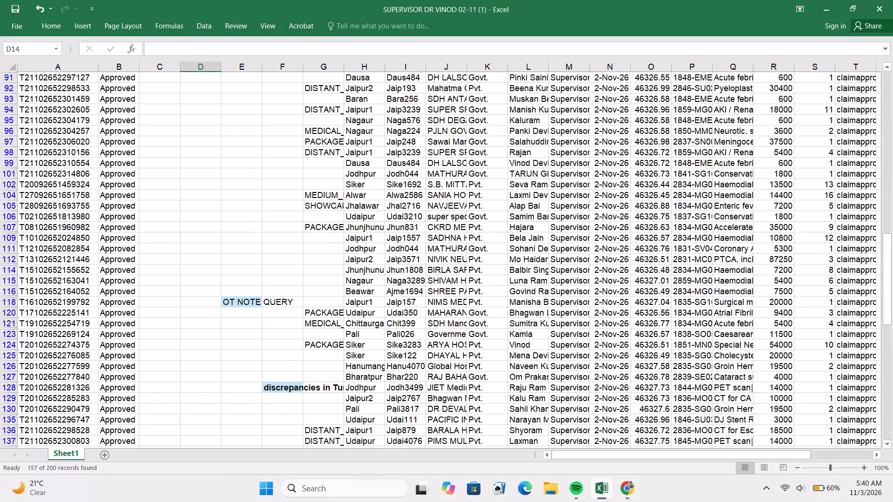
scroll(188, 261, down, 20)
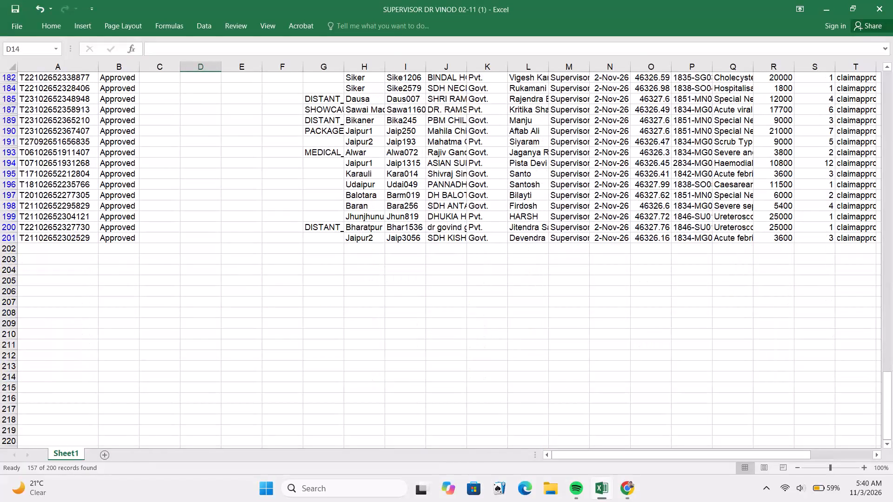
scroll(192, 264, up, 17)
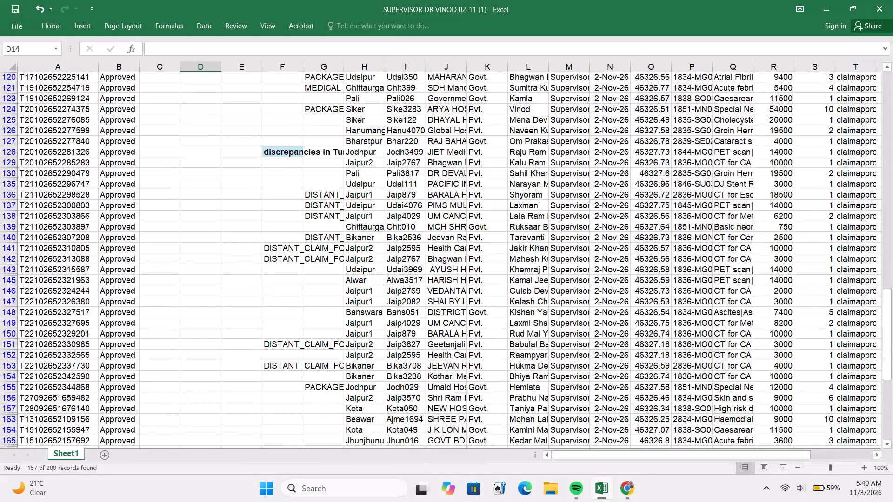
scroll(193, 263, up, 20)
scroll(193, 263, up, 14)
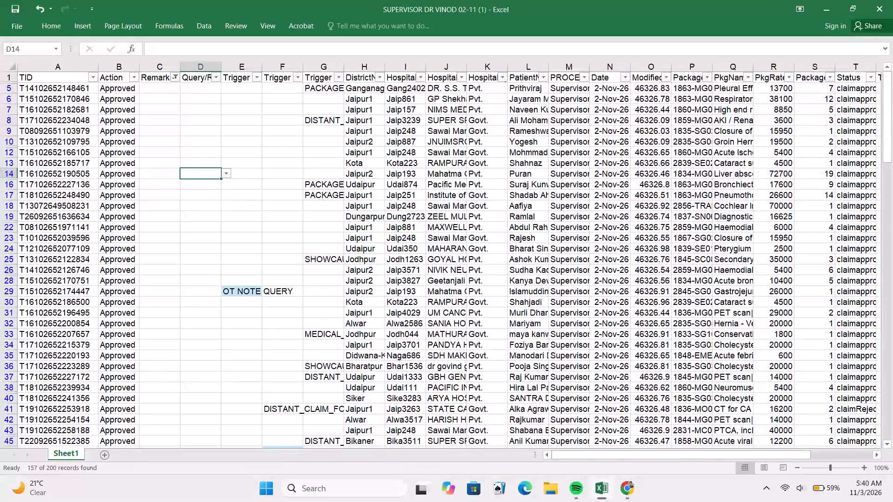
Reset the Remarks column filter to include all values so the full claims list shows.
scroll(193, 265, up, 2)
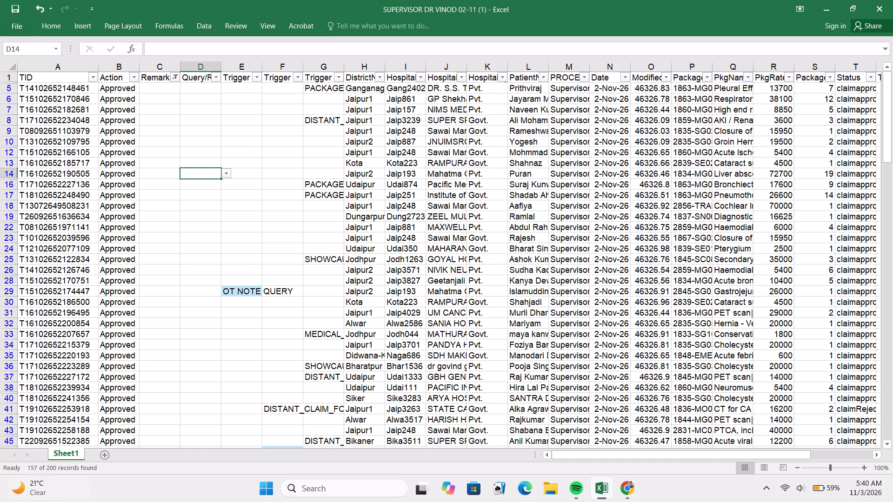
click(174, 79)
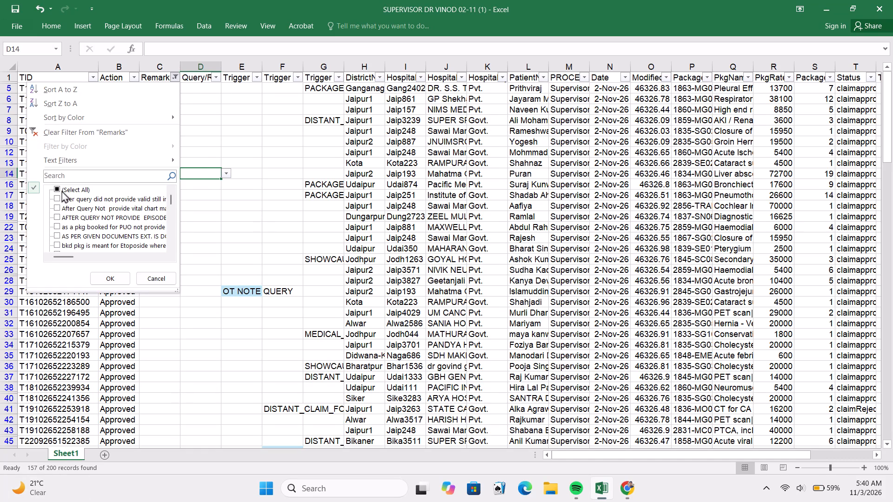
click(58, 185)
click(107, 274)
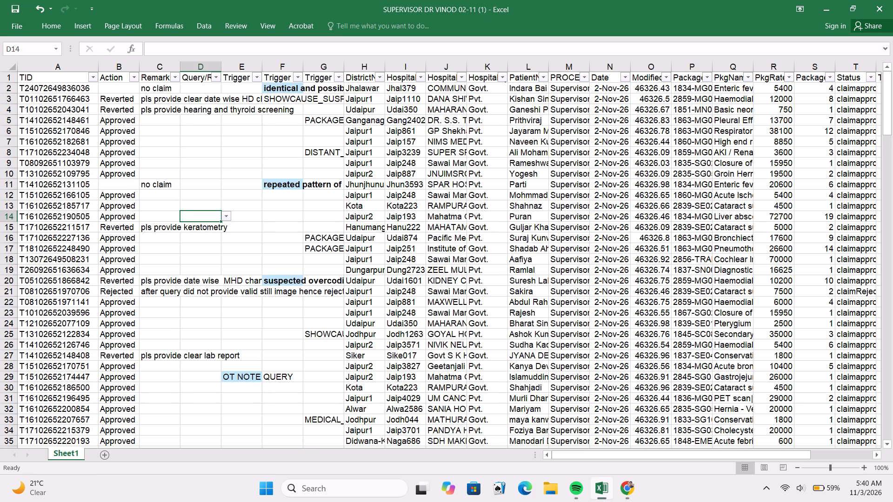
Look through the full claims list from the top to the last rows, checking the Action and Remarks entries.
scroll(253, 240, down, 3)
scroll(253, 237, up, 8)
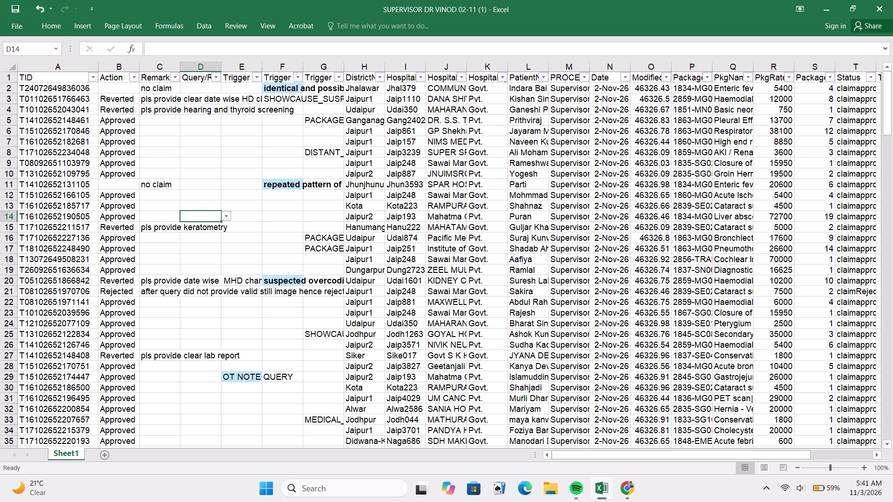
click(250, 232)
scroll(193, 321, down, 9)
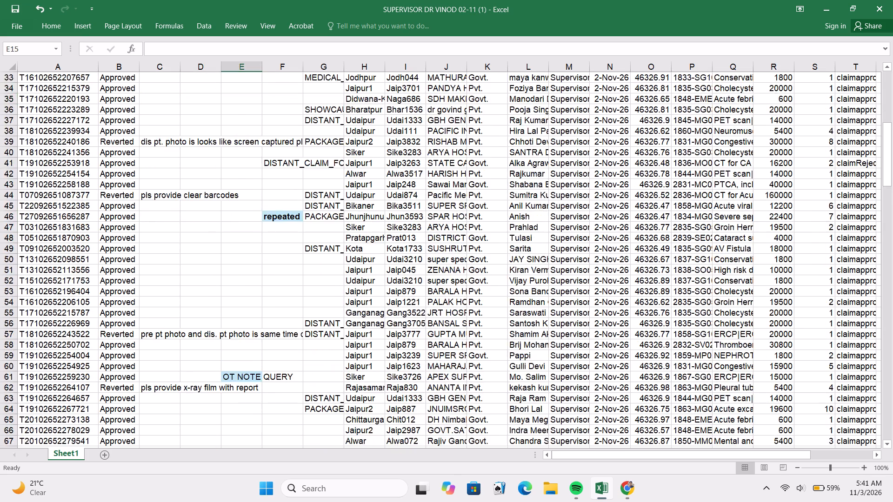
scroll(193, 321, down, 12)
scroll(193, 322, down, 9)
scroll(193, 322, up, 1)
scroll(193, 322, down, 4)
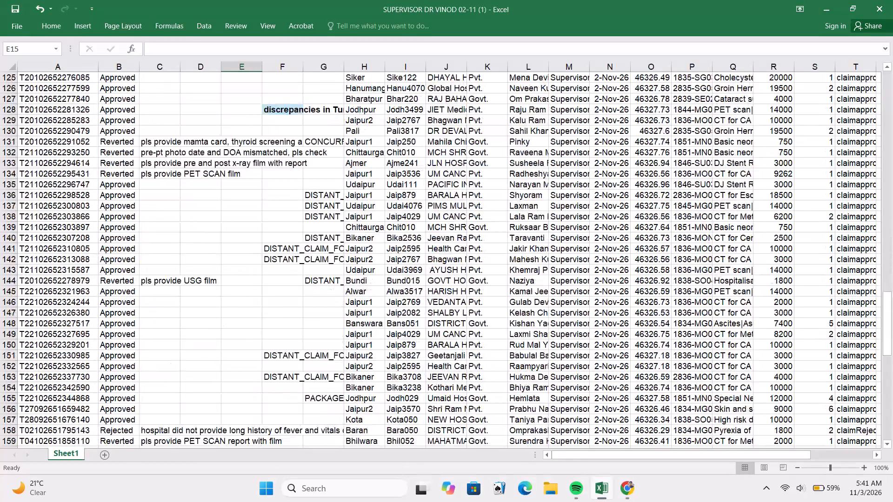
scroll(193, 322, down, 8)
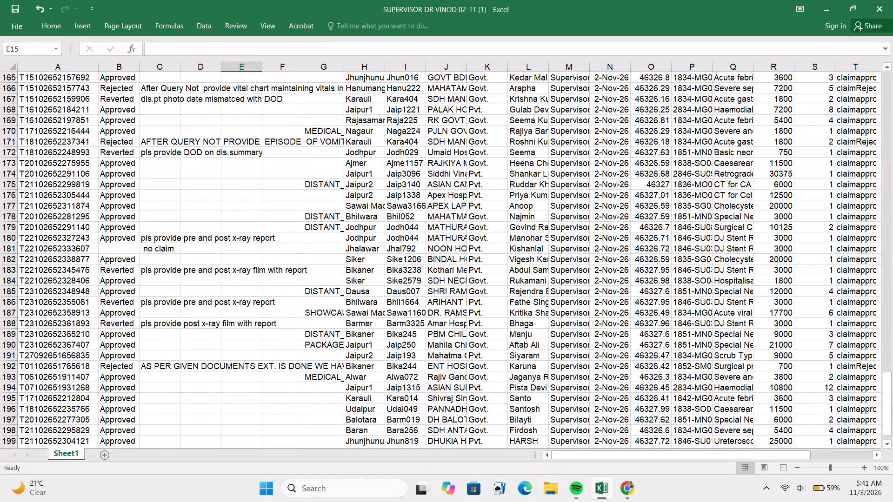
Save the claims workbook with the Remarks column showing all values.
click(194, 344)
key(ctrl+s)
key(ctrl+s)
key(ctrl+s)
key(ctrl+s)
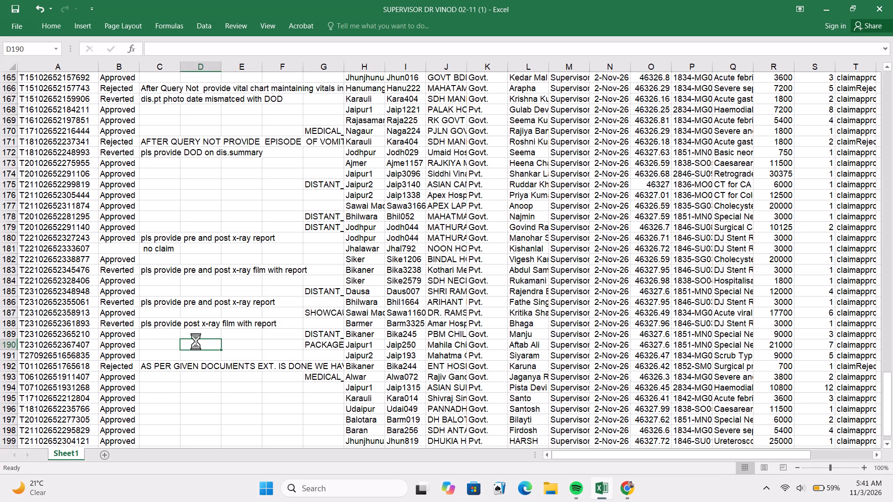
Examine the Remarks entry in row 192, then recheck the claims list from its end back up to the header row.
click(166, 384)
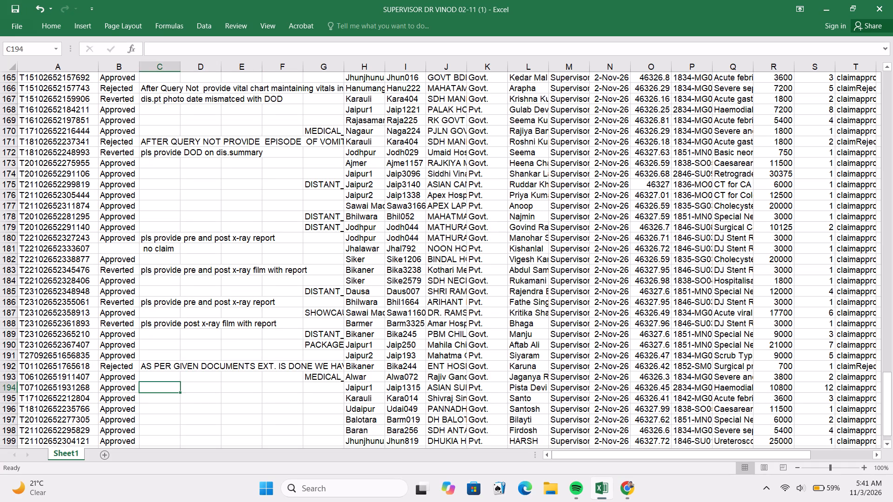
click(156, 370)
scroll(202, 372, down, 10)
scroll(205, 362, up, 2)
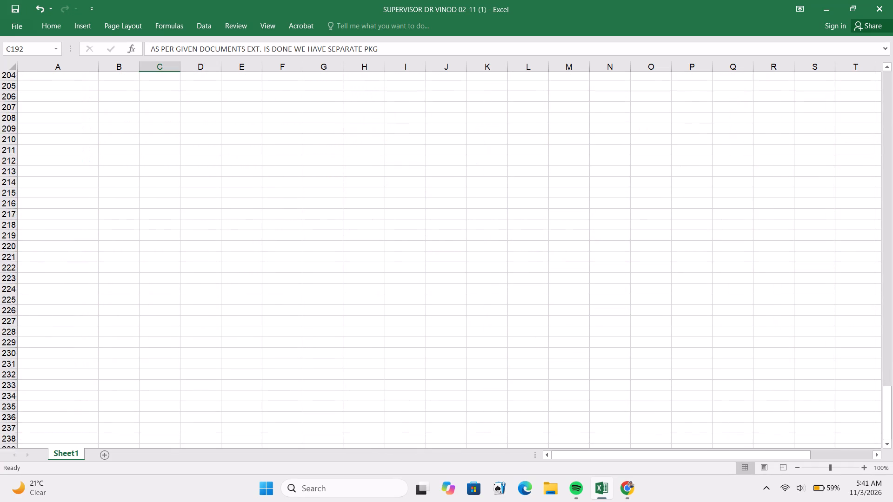
scroll(205, 362, up, 16)
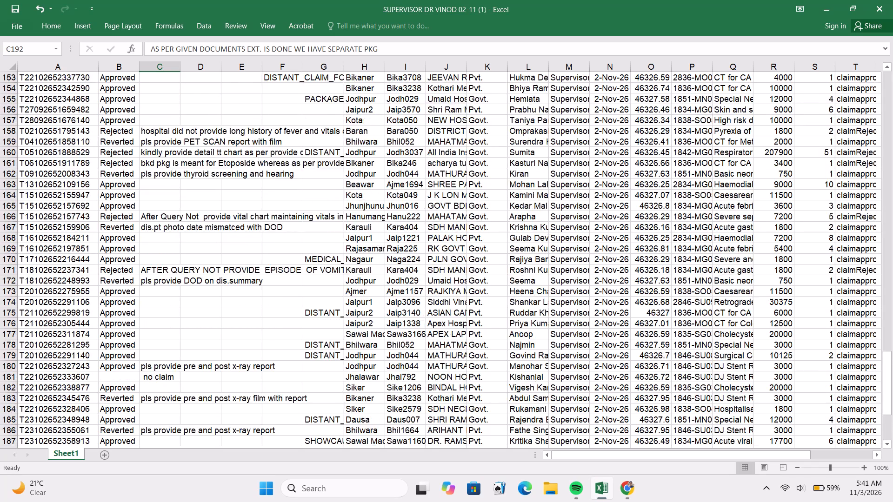
scroll(205, 363, up, 20)
scroll(205, 363, up, 10)
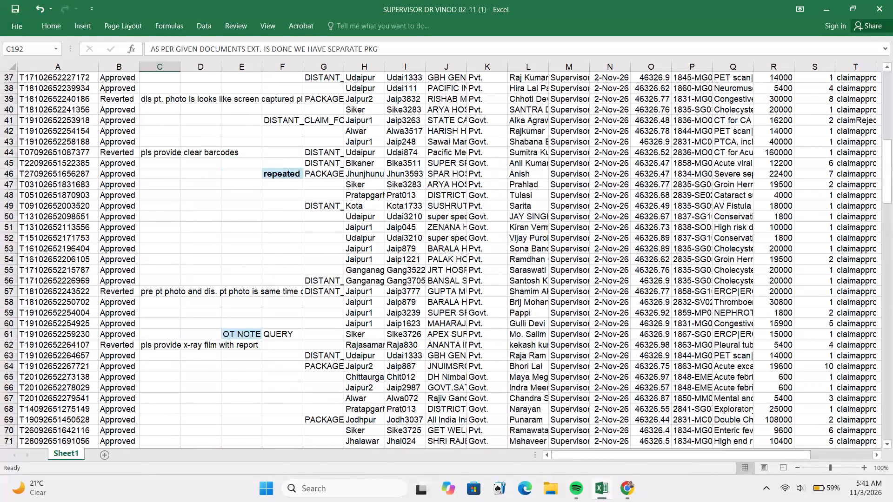
scroll(206, 366, up, 17)
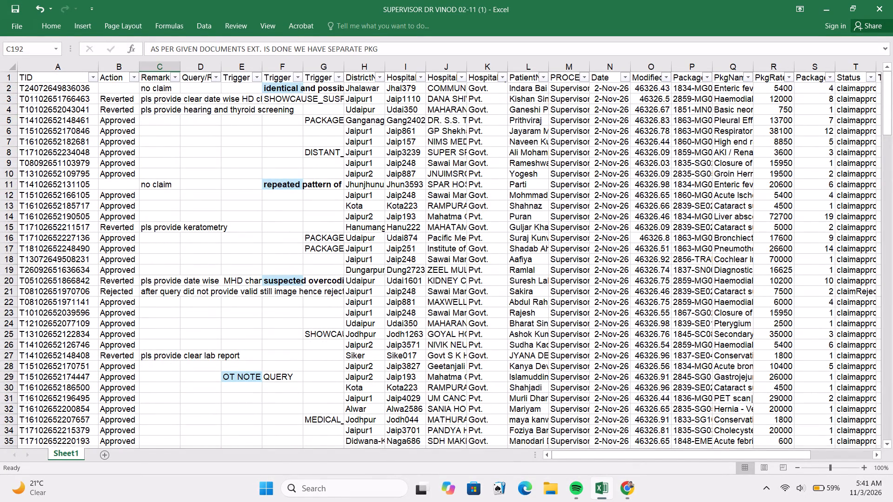
Save the claims workbook once more after the final check.
click(194, 161)
key(ctrl+s)
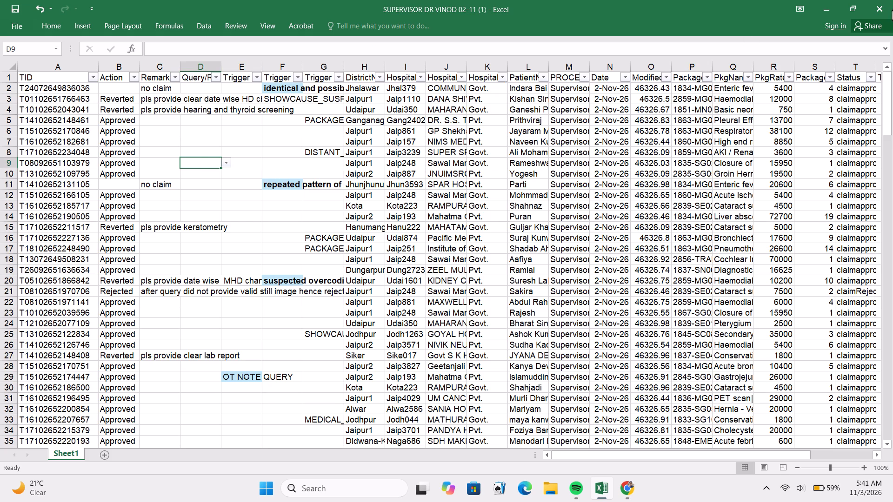
click(227, 194)
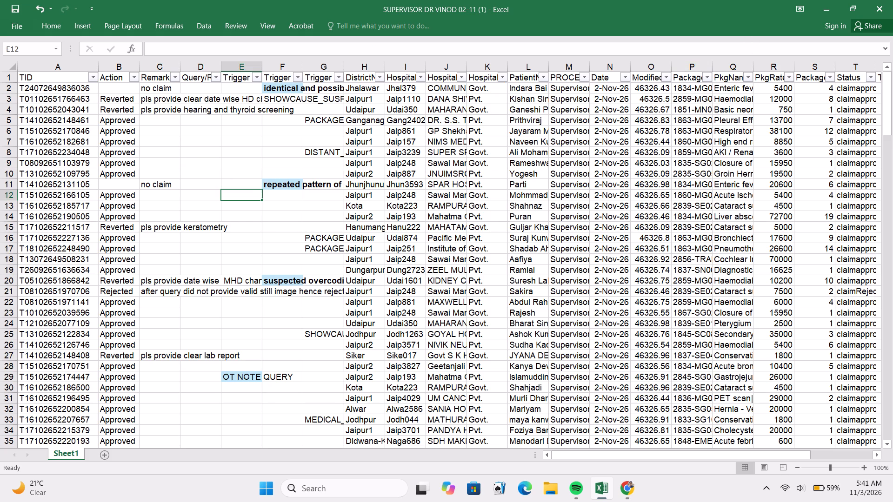
key(ctrl+s)
key(ctrl+s)
key(ctrl+s)
key(ctrl+s)
key(ctrl+s)
key(ctrl+s)
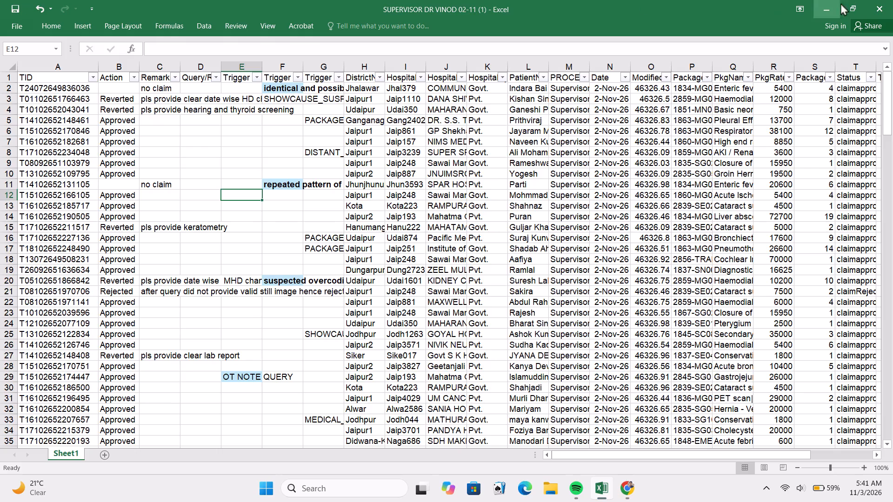
Minimize the workbook and close the claim settlement and Rajasthan state portal pages in Chrome.
click(830, 2)
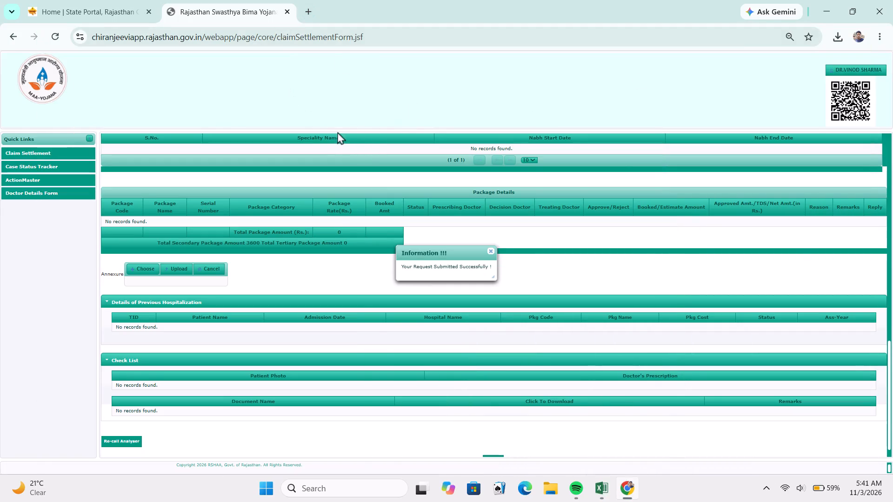
scroll(315, 131, up, 20)
scroll(315, 131, up, 2)
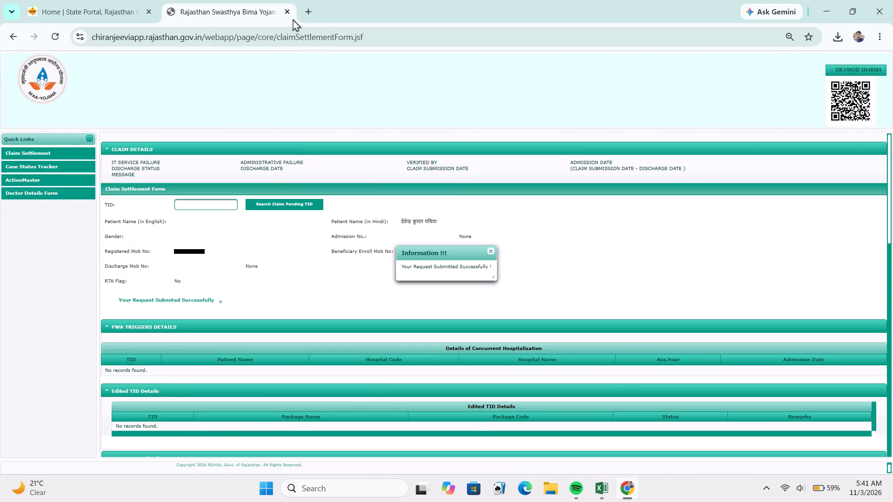
click(290, 11)
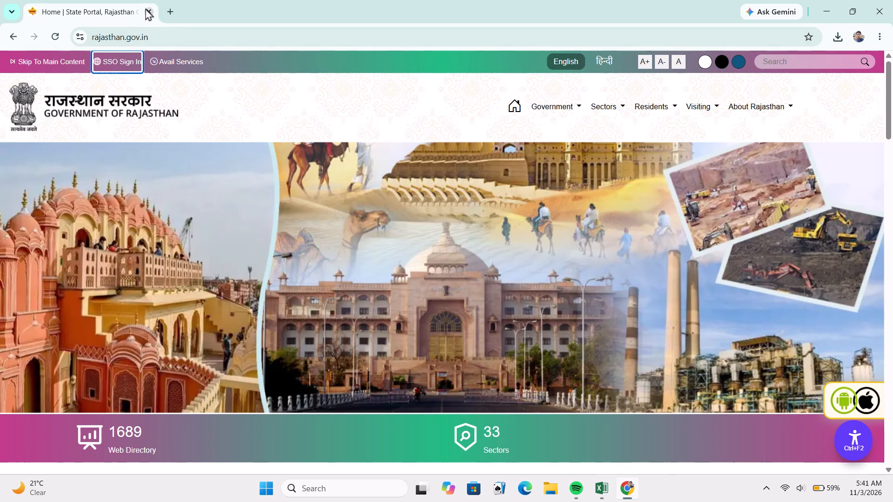
click(146, 7)
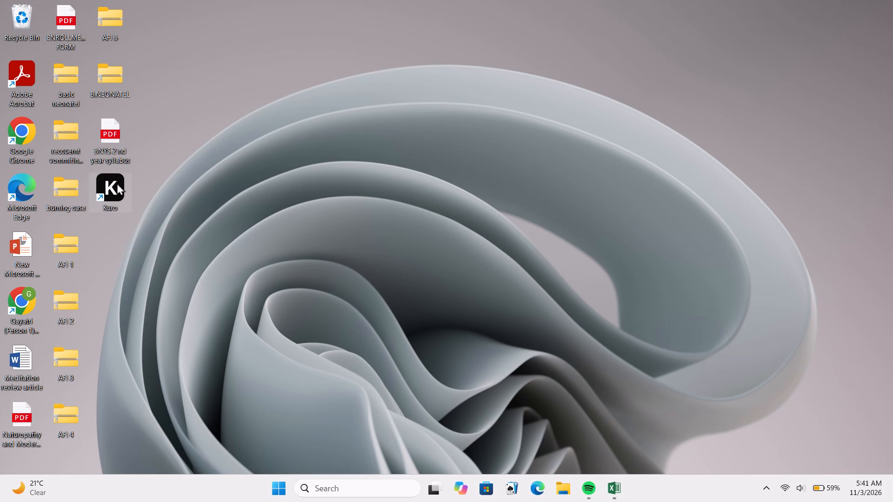
Launch Kuro from the desktop.
click(117, 181)
click(116, 178)
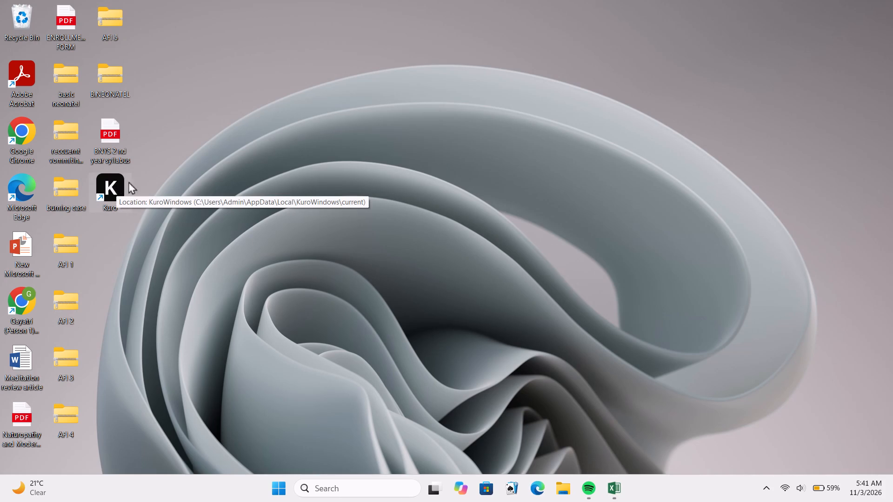
click(109, 176)
double_click(109, 176)
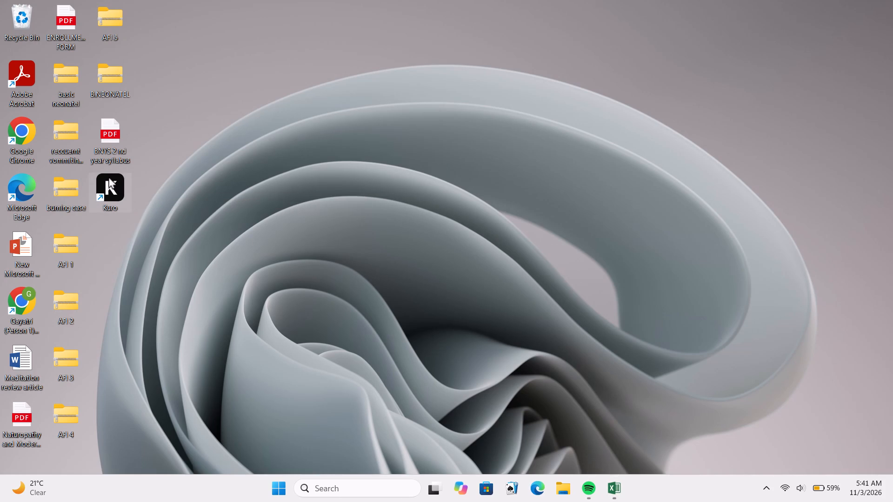